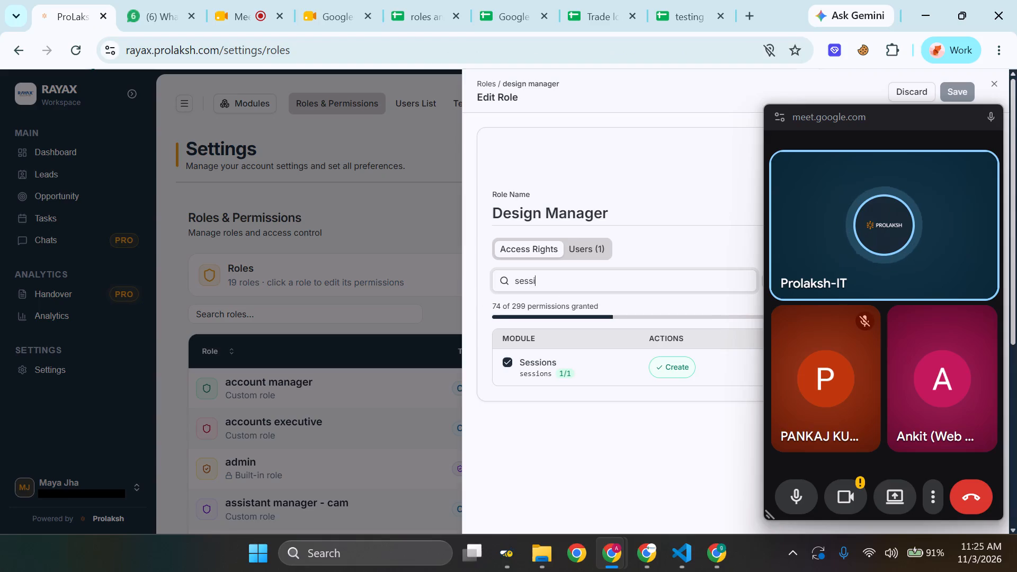
Clear the "sessi" search term from the module and action search in the Design Manager role's access rights.
left_click_drag(570, 280, 503, 273)
key("BackSpace")
key("BackSpace")
key("BackSpace")
key("BackSpace")
key("BackSpace")
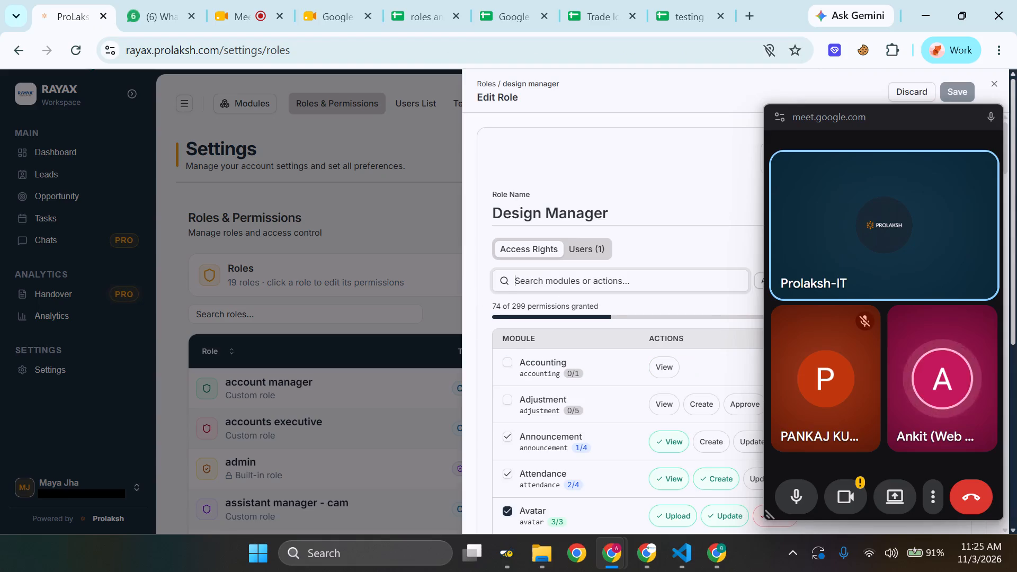
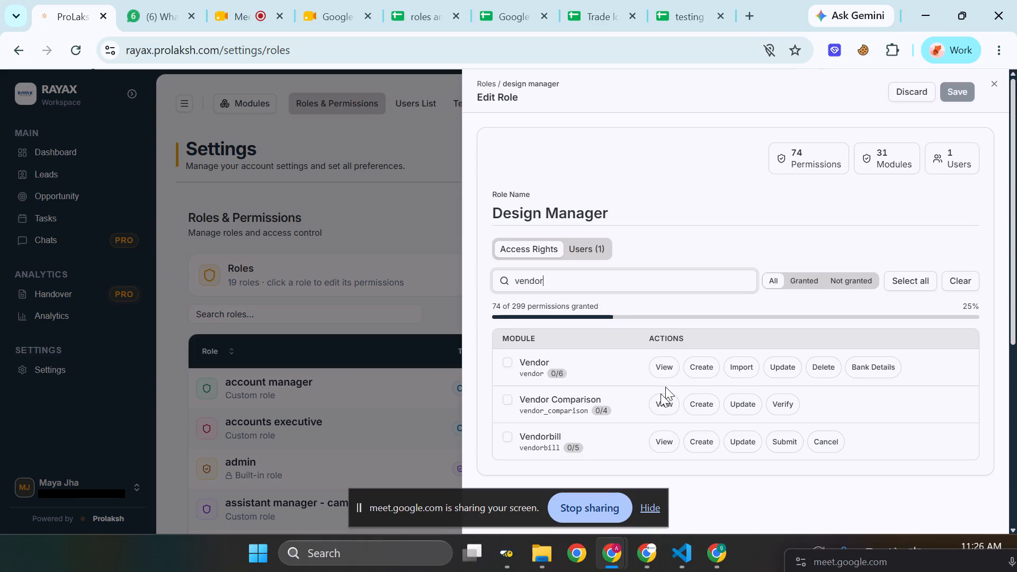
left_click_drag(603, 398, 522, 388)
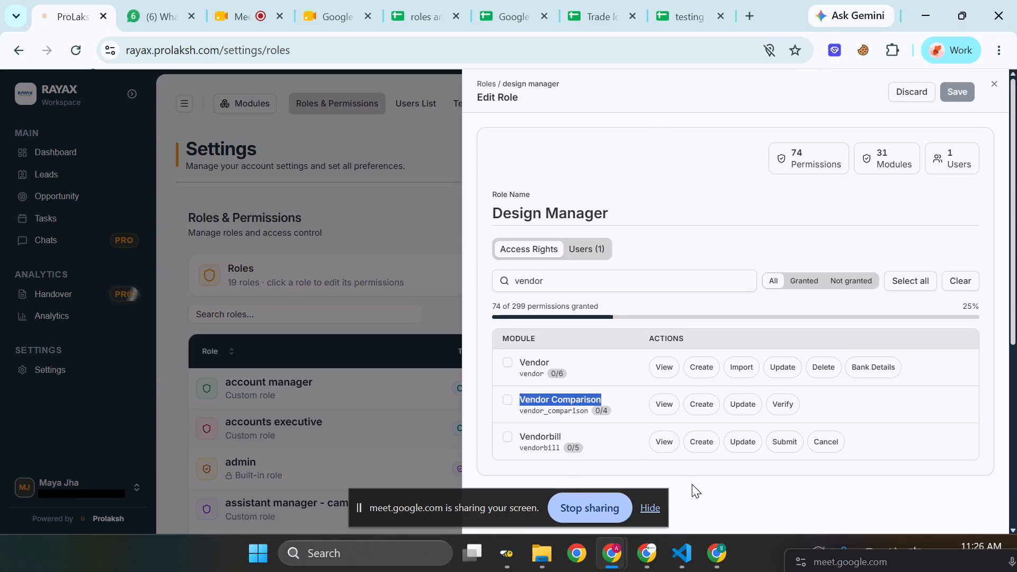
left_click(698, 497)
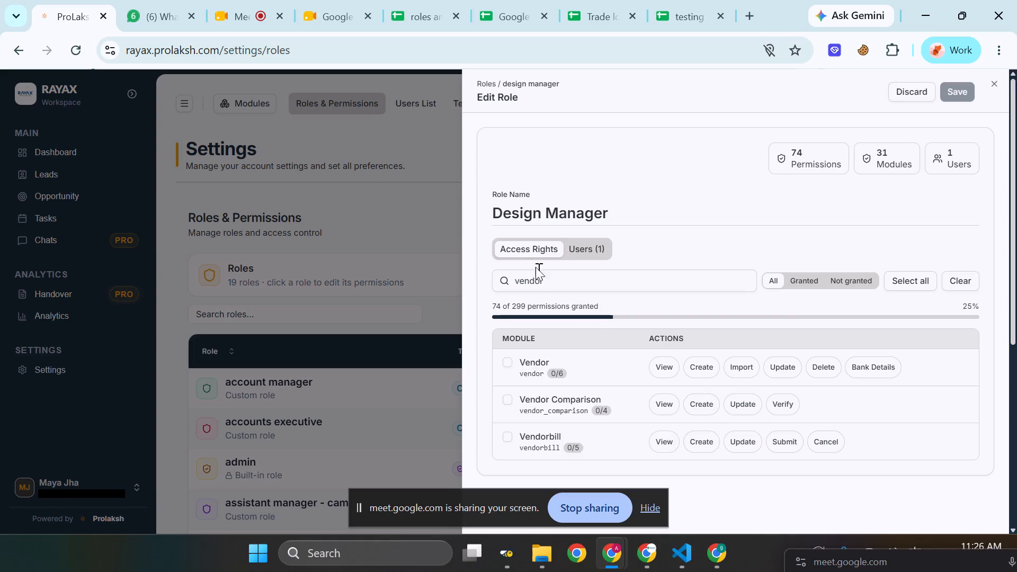
Replace the search term in the Design Manager role's access rights with "purchase" to find the purchase modules.
left_click_drag(559, 280, 491, 281)
key("BackSpace")
key("BackSpace")
type("purchase")
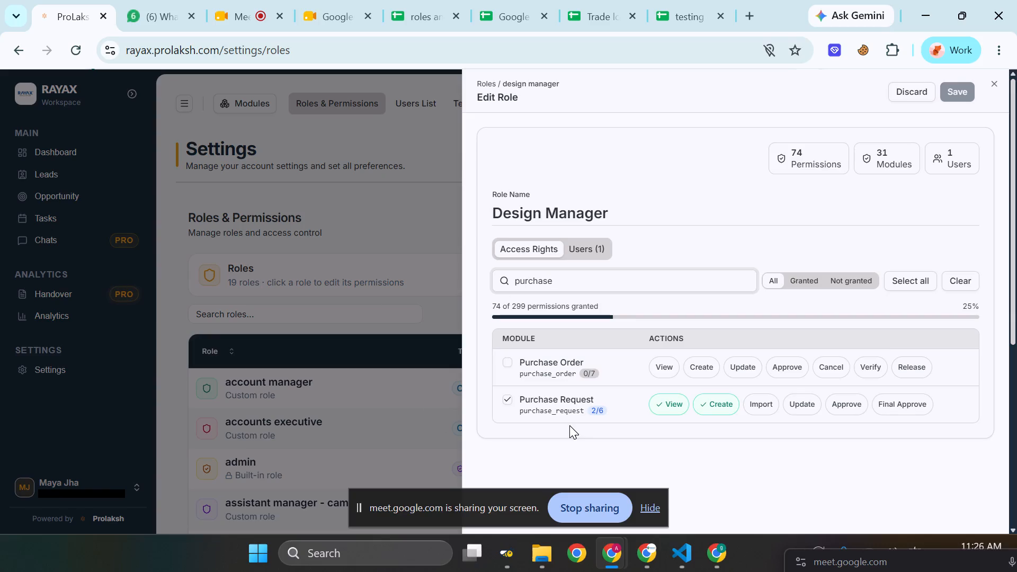
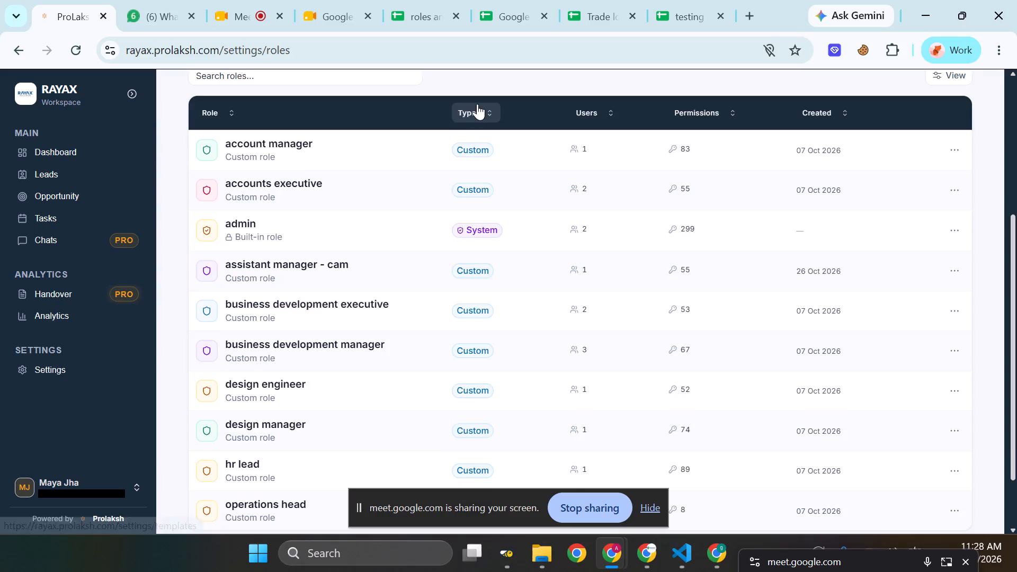
Open the ALL LAYOUT DRAWINGS template from the Templates settings, look over its configuration and return to the template list.
scroll(459, 108, "up", 4)
left_click(465, 111)
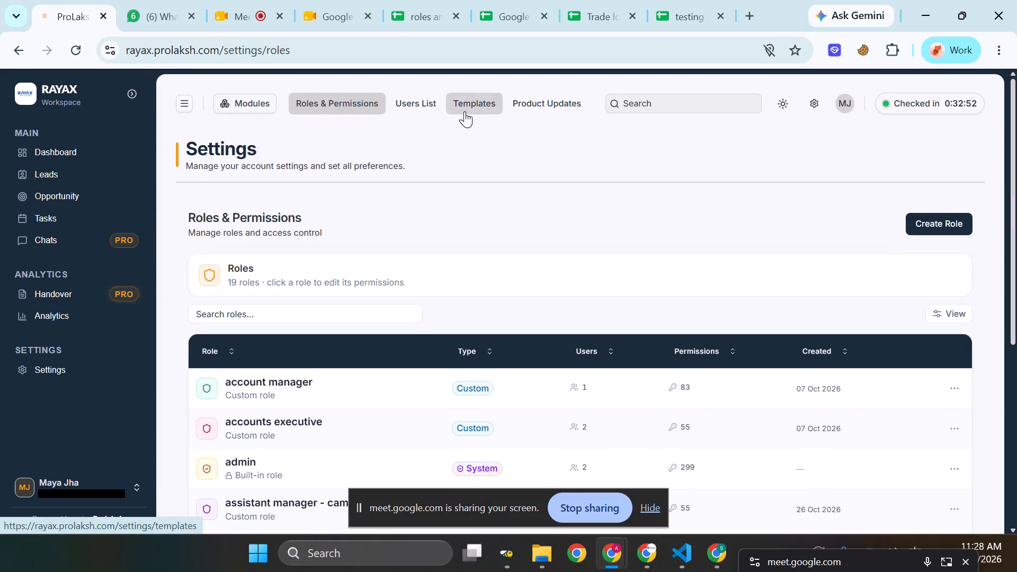
scroll(487, 276, "down", 2)
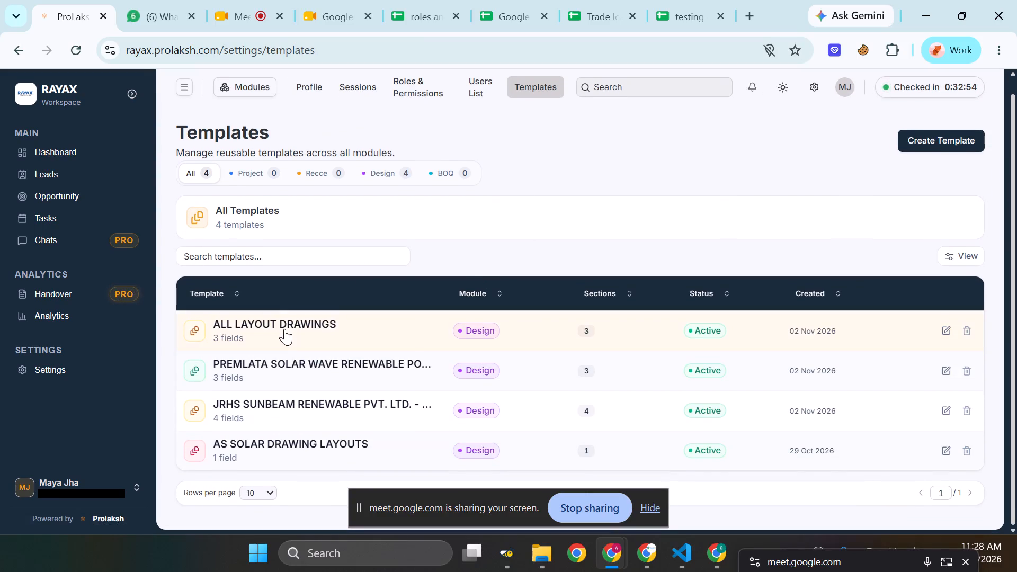
left_click(284, 329)
scroll(247, 301, "down", 1)
scroll(247, 301, "up", 1)
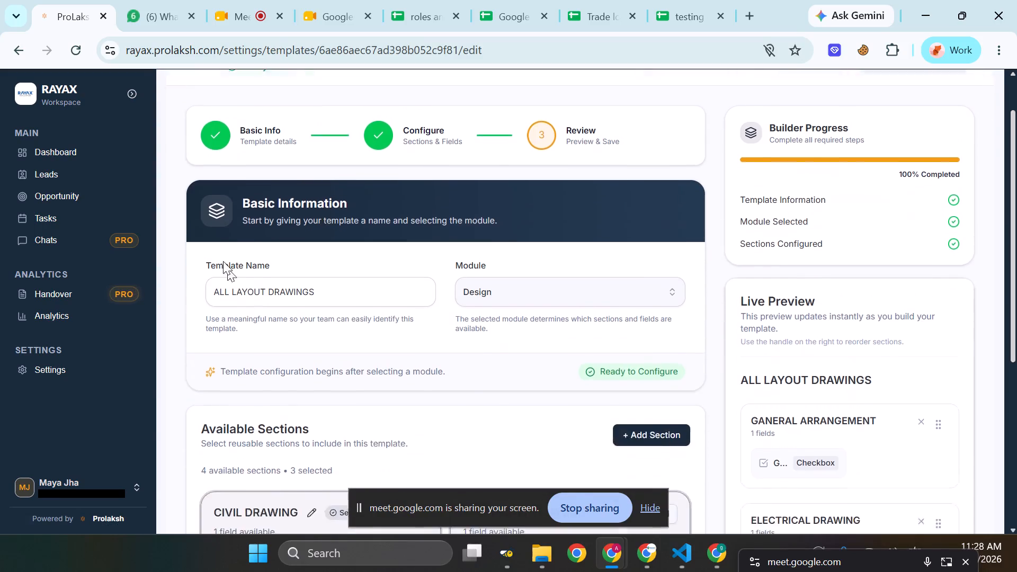
left_click(199, 110)
Examine the sections and fields of the JRHS SUNBEAM RENEWABLE PVT. LTD. design template, then return to the template list.
scroll(375, 415, "down", 2)
left_click(303, 403)
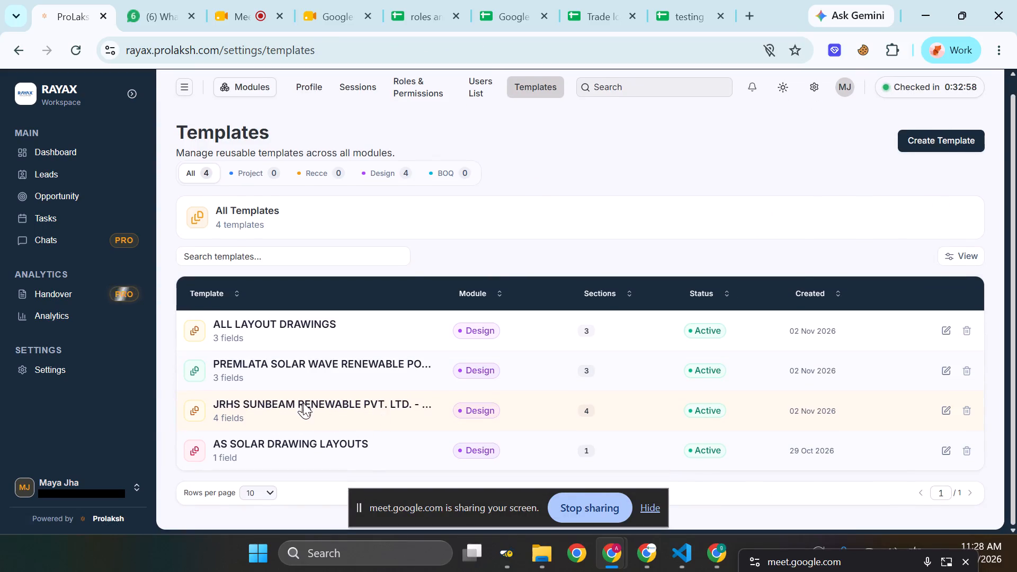
scroll(335, 329, "down", 2)
scroll(335, 336, "up", 3)
scroll(335, 336, "down", 8)
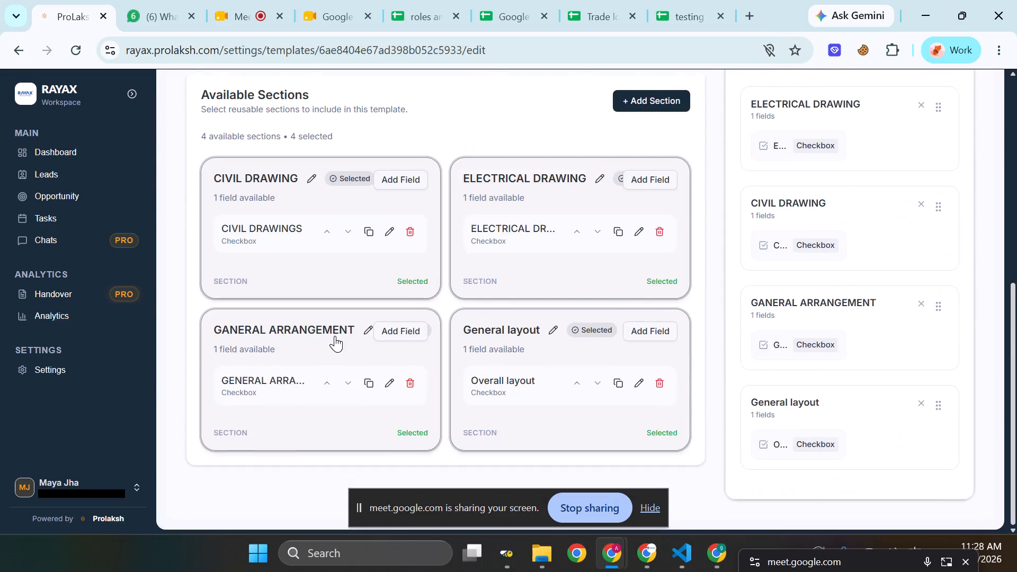
scroll(335, 336, "up", 3)
scroll(335, 336, "down", 1)
scroll(335, 336, "up", 1)
scroll(335, 336, "down", 3)
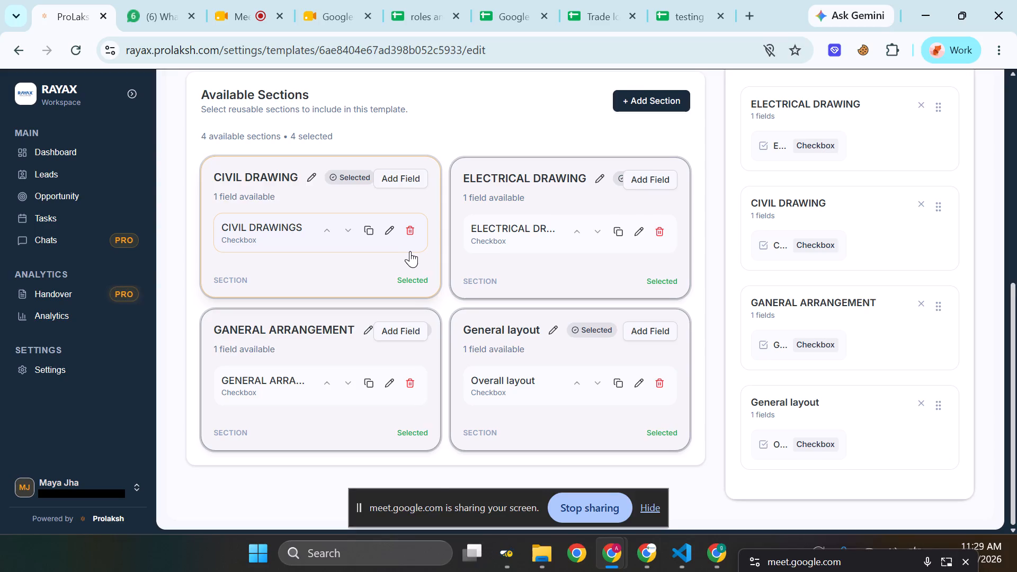
scroll(405, 246, "up", 4)
scroll(484, 172, "up", 7)
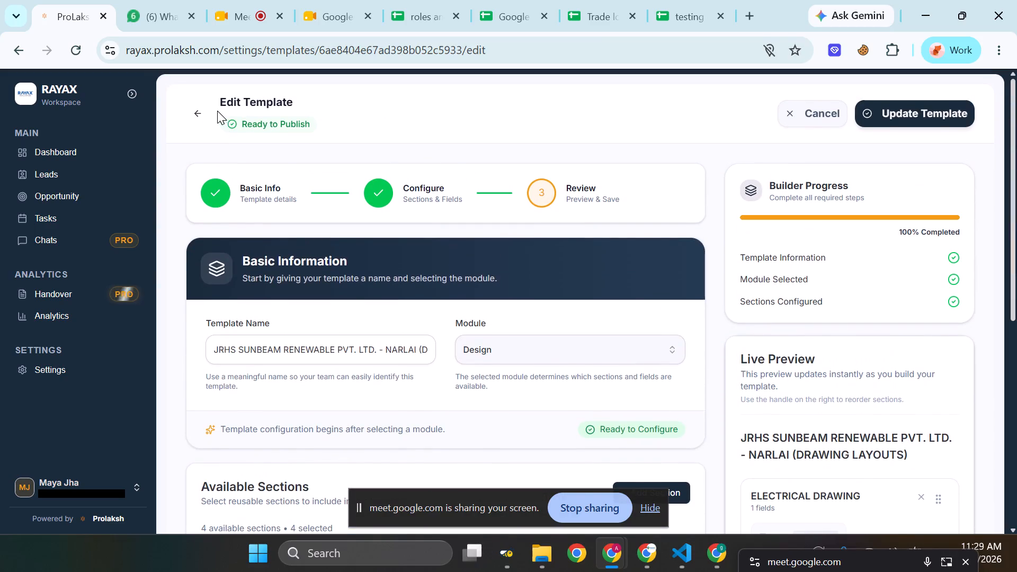
left_click(208, 107)
Reopen the design manager role in Roles & Permissions and search its access rights for "custom".
left_click(414, 93)
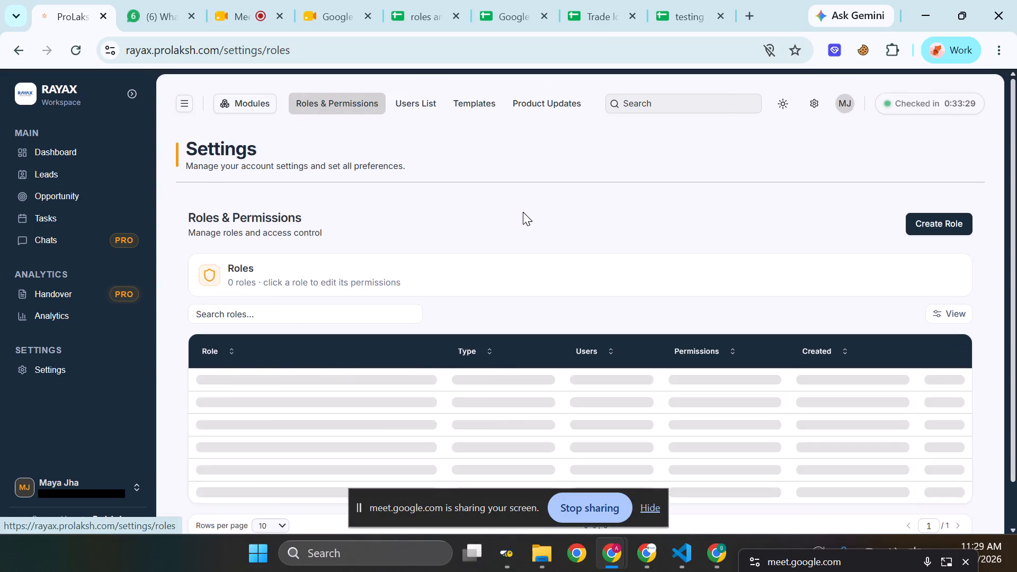
scroll(454, 373, "down", 2)
scroll(295, 343, "down", 3)
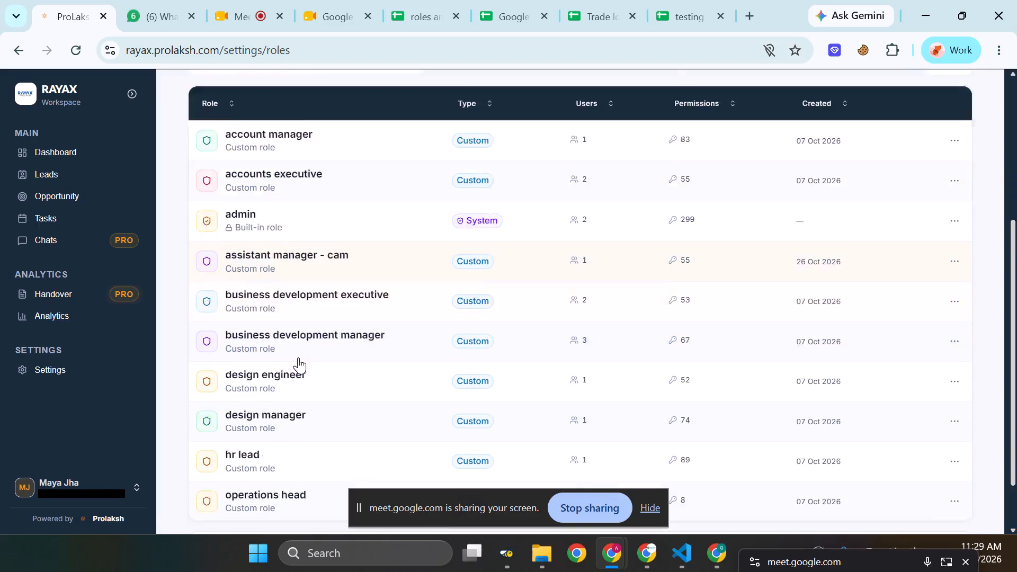
left_click(286, 344)
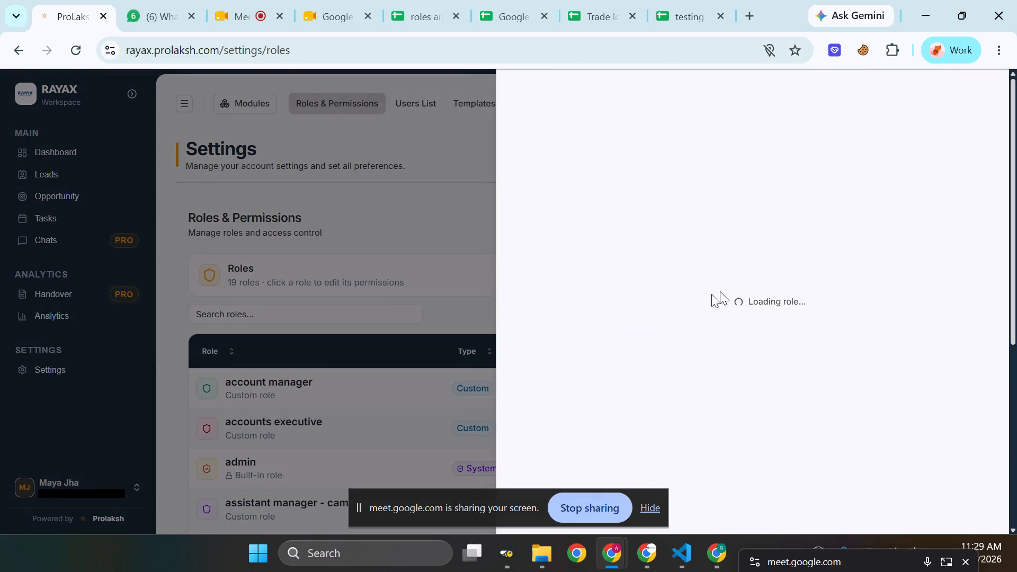
left_click(646, 274)
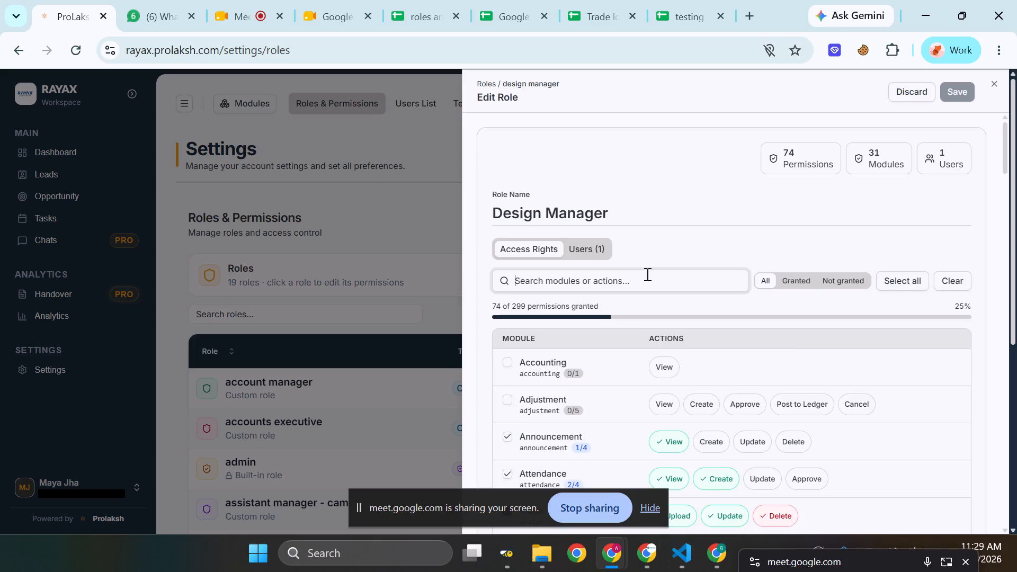
type("custom")
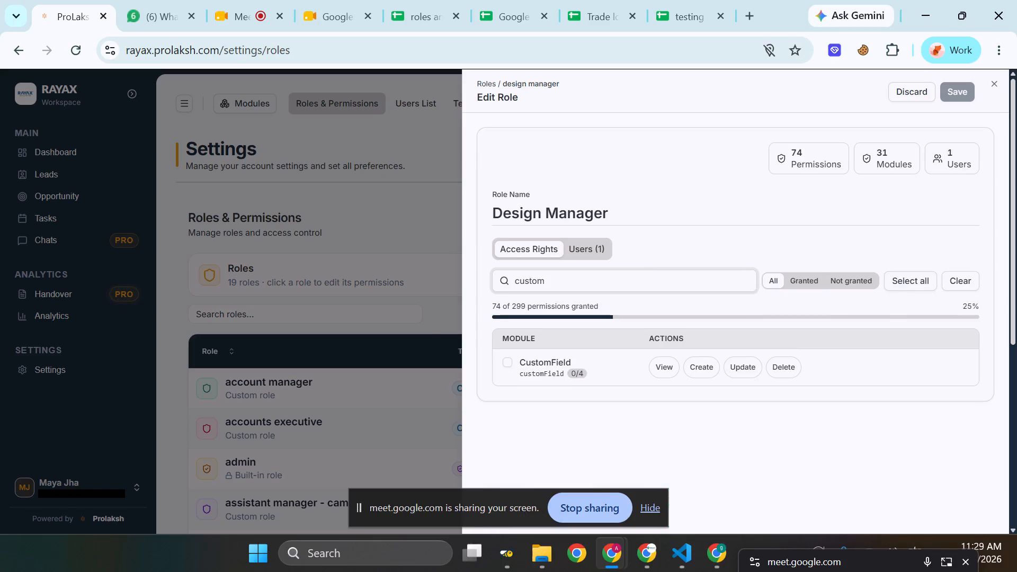
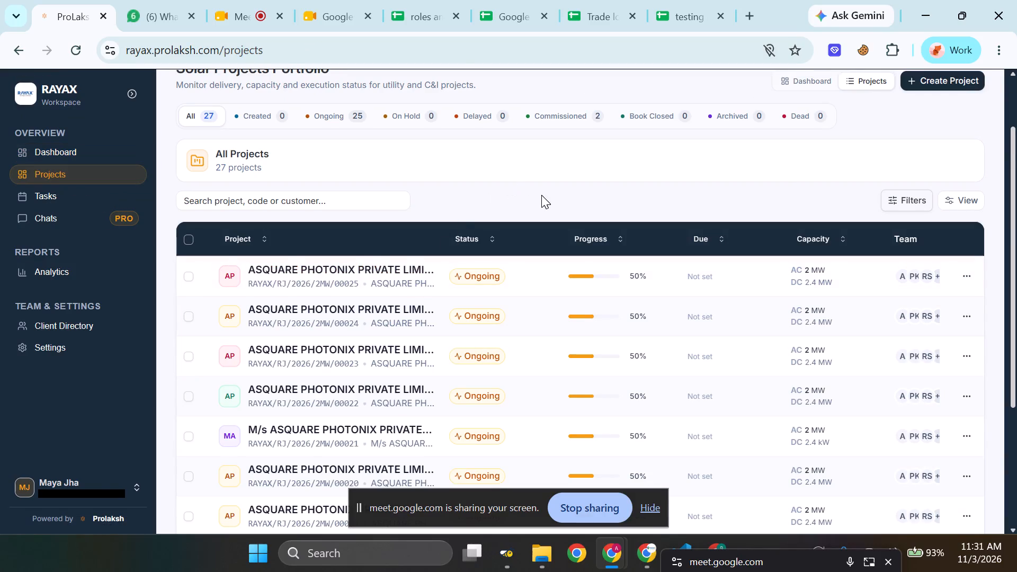
Open project RAYAX/RJ/2026/2MW/00025 and review its BOQ stage, vendor orders and purchase requests.
left_click(329, 263)
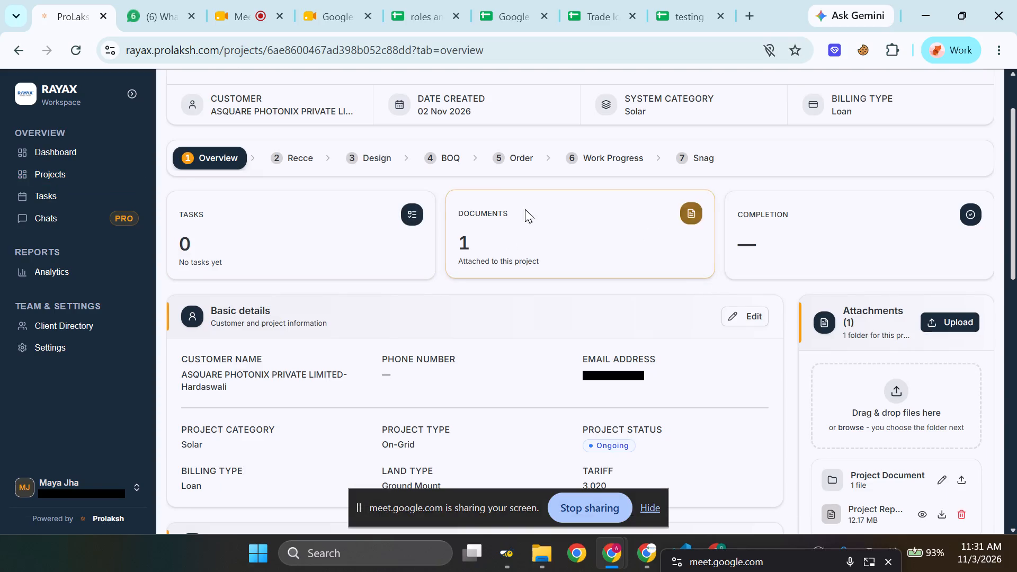
left_click(451, 155)
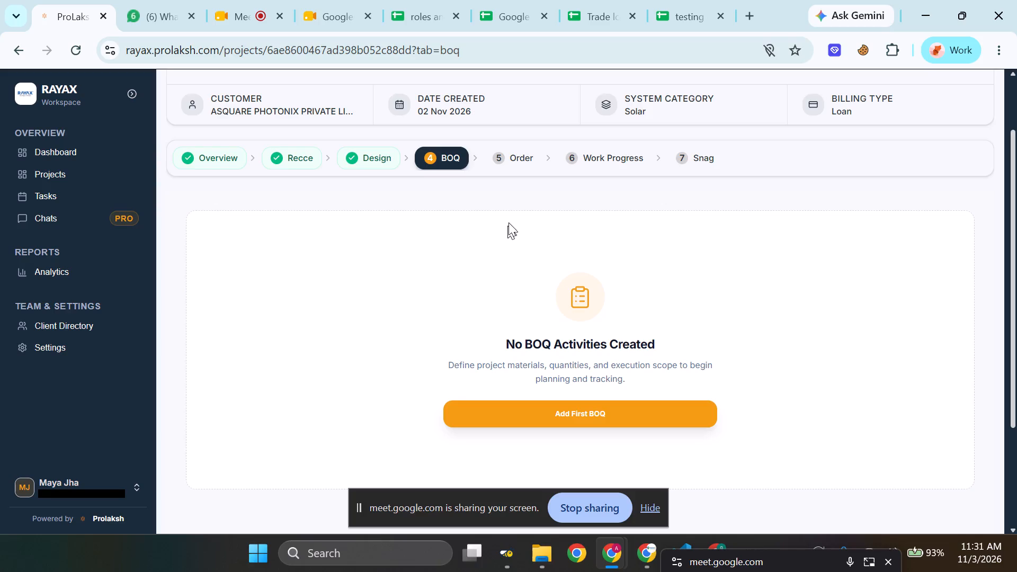
left_click(504, 154)
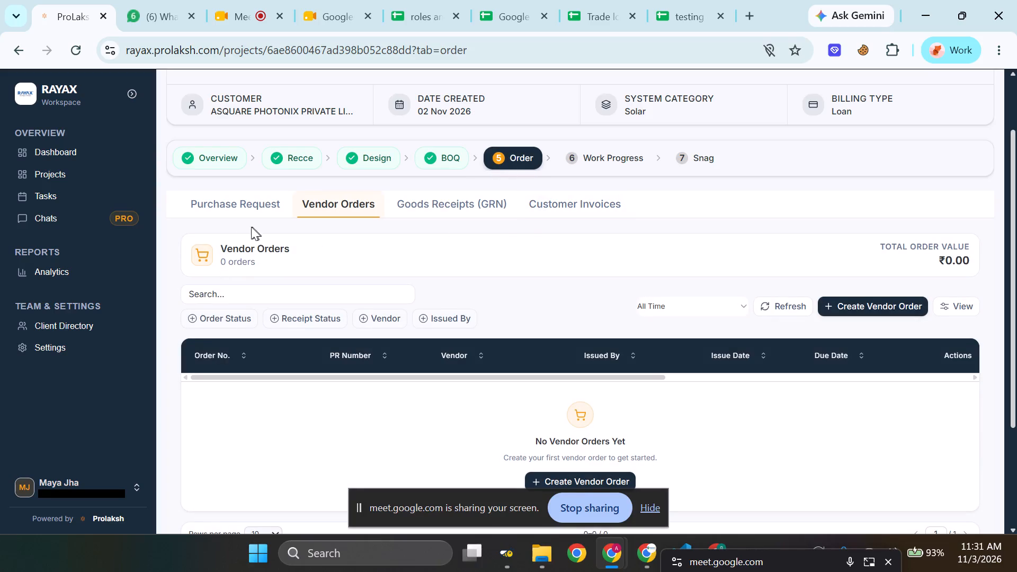
left_click(224, 207)
scroll(493, 288, "down", 1)
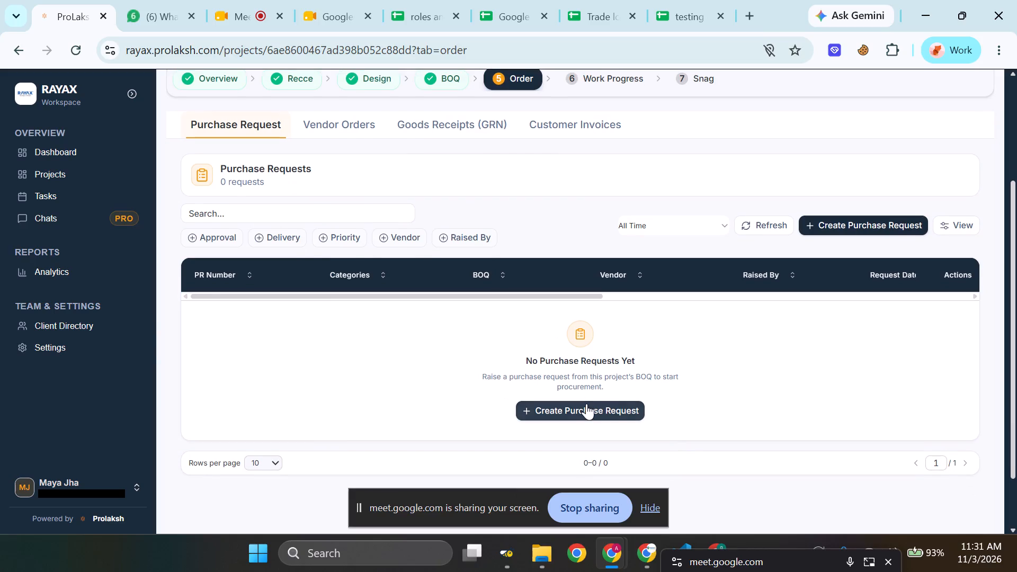
Start a new purchase request in the project's Order stage and check which projects are available for selection.
left_click(586, 404)
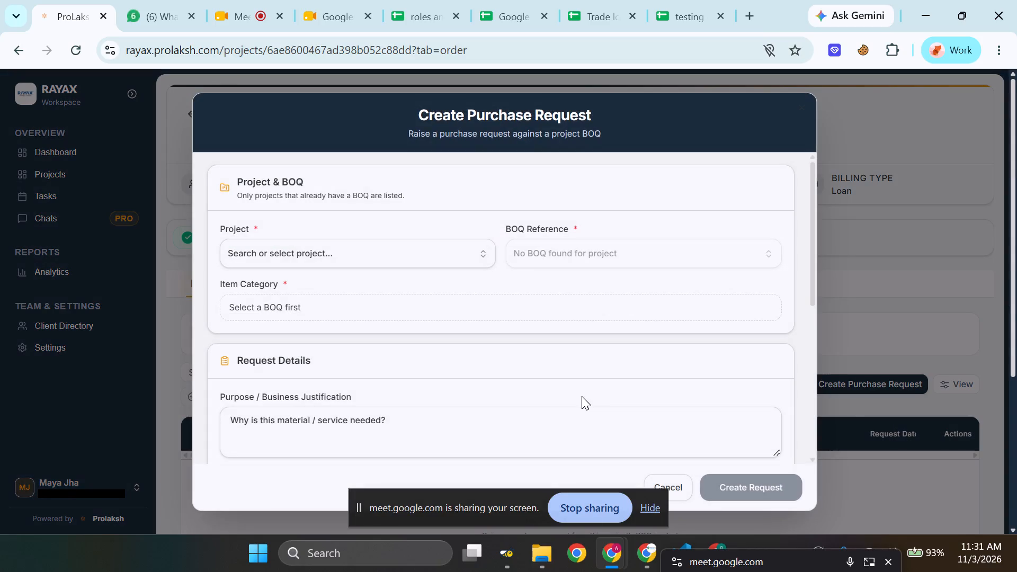
left_click(536, 262)
left_click(415, 260)
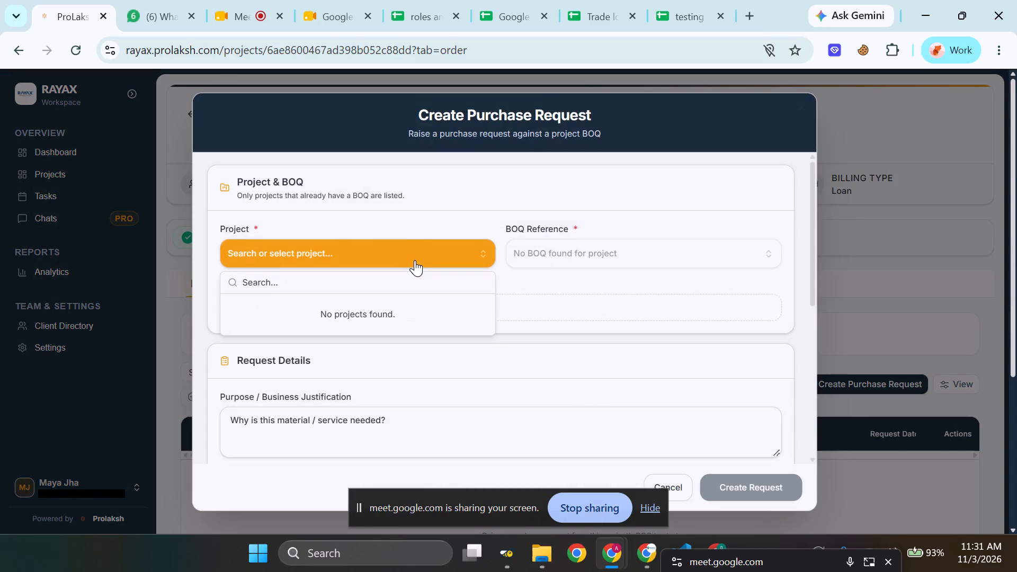
left_click(415, 260)
left_click(410, 260)
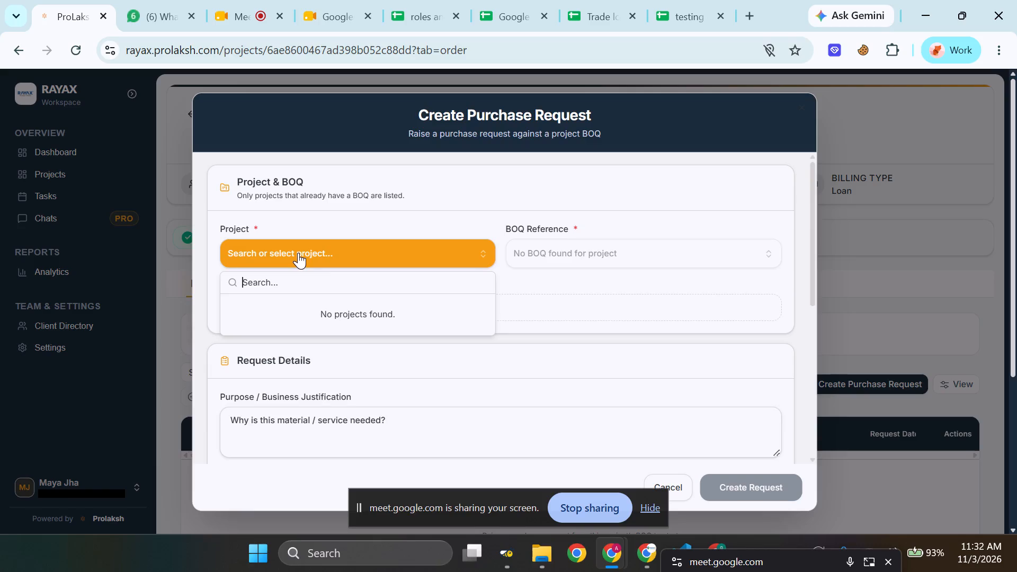
scroll(292, 318, "down", 2)
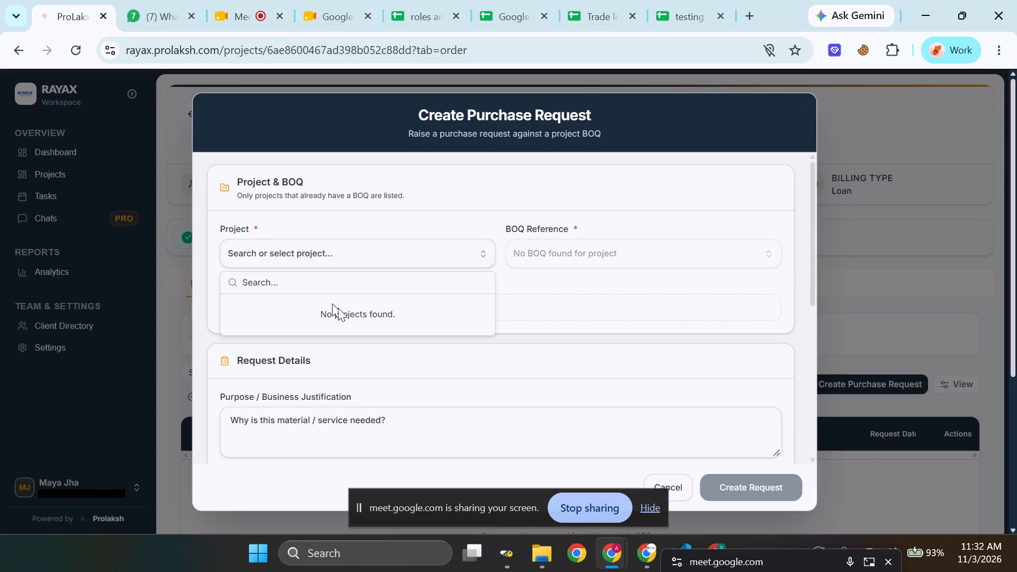
left_click(518, 312)
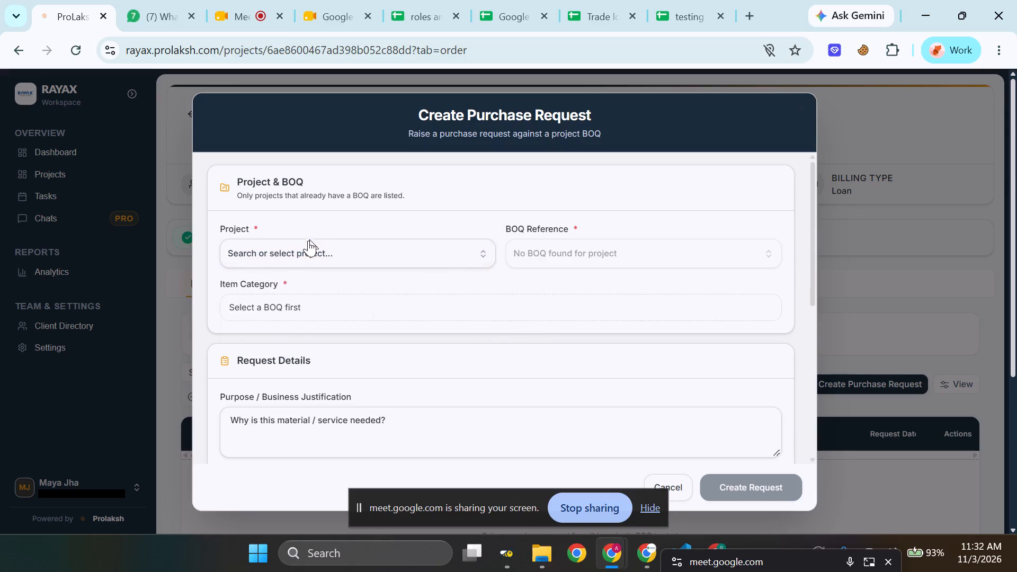
left_click(291, 248)
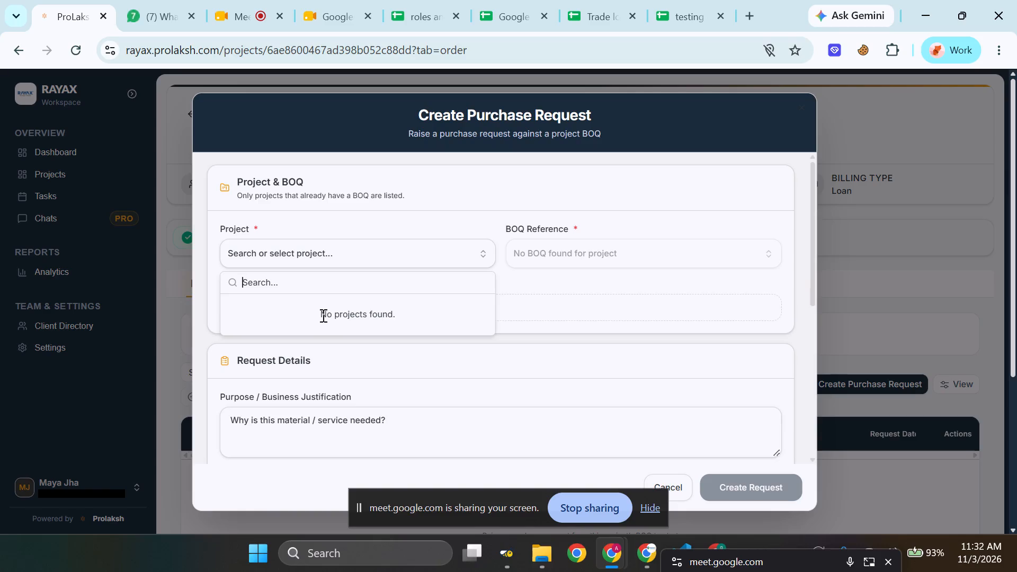
left_click_drag(318, 315, 404, 315)
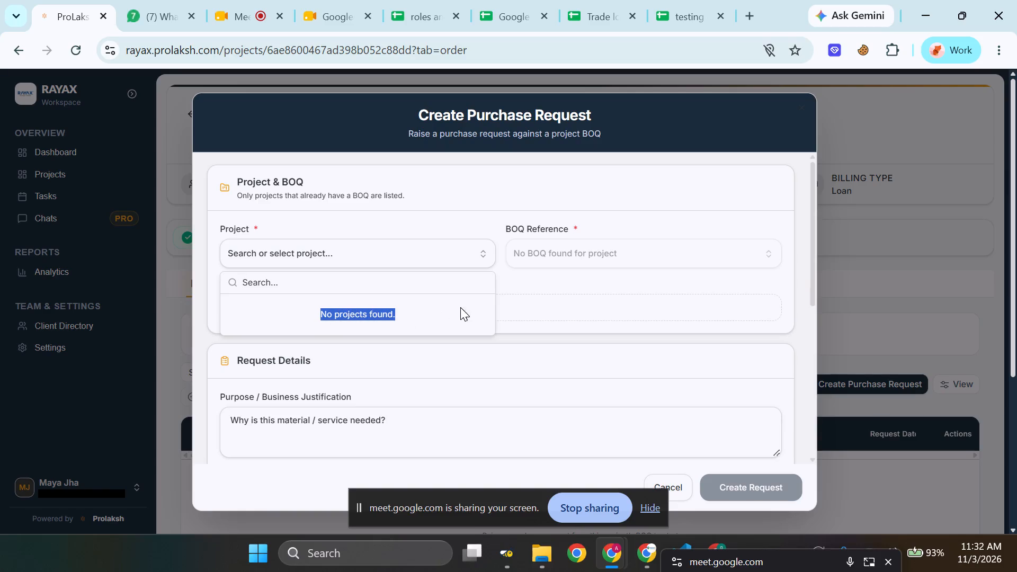
left_click(510, 308)
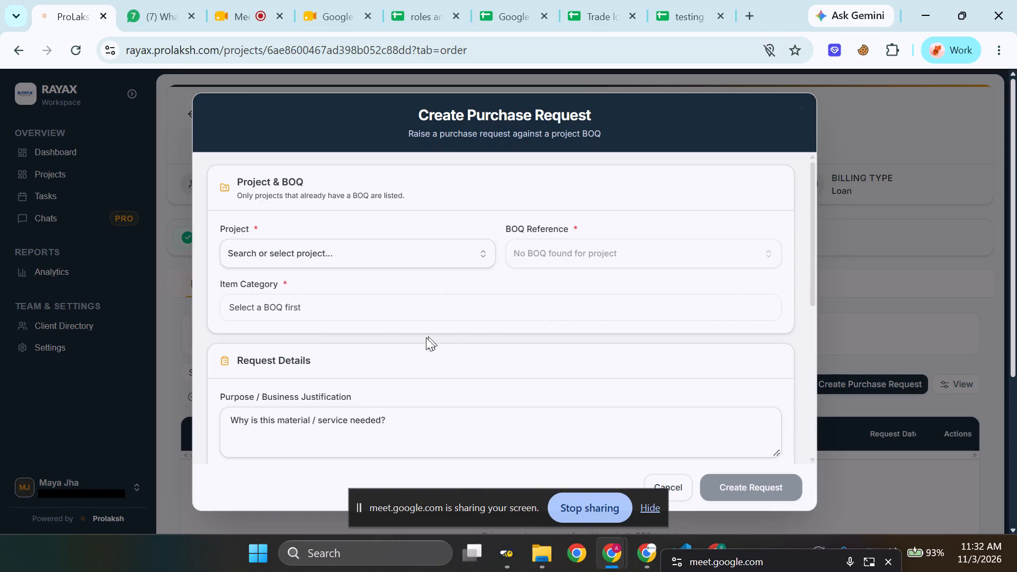
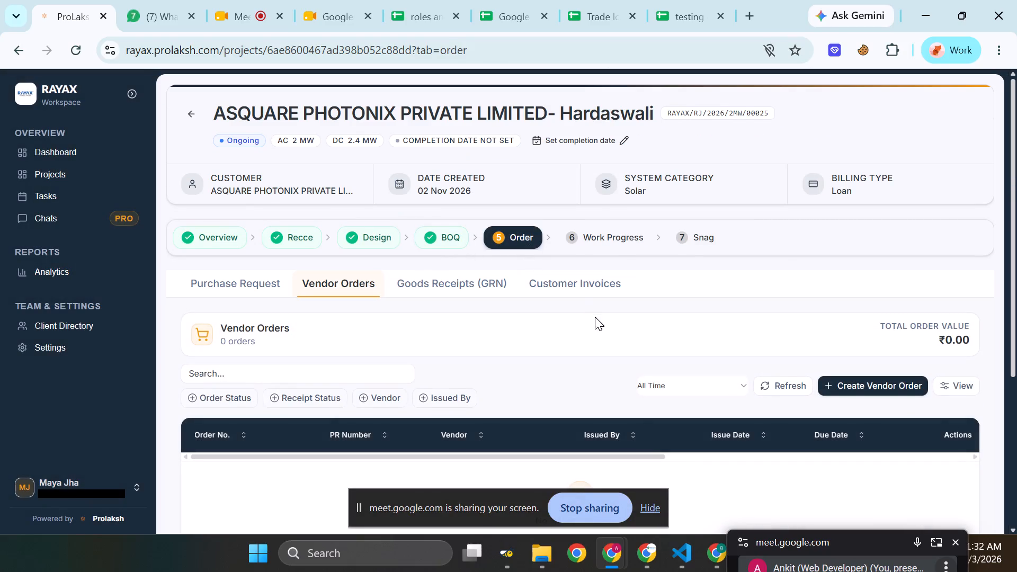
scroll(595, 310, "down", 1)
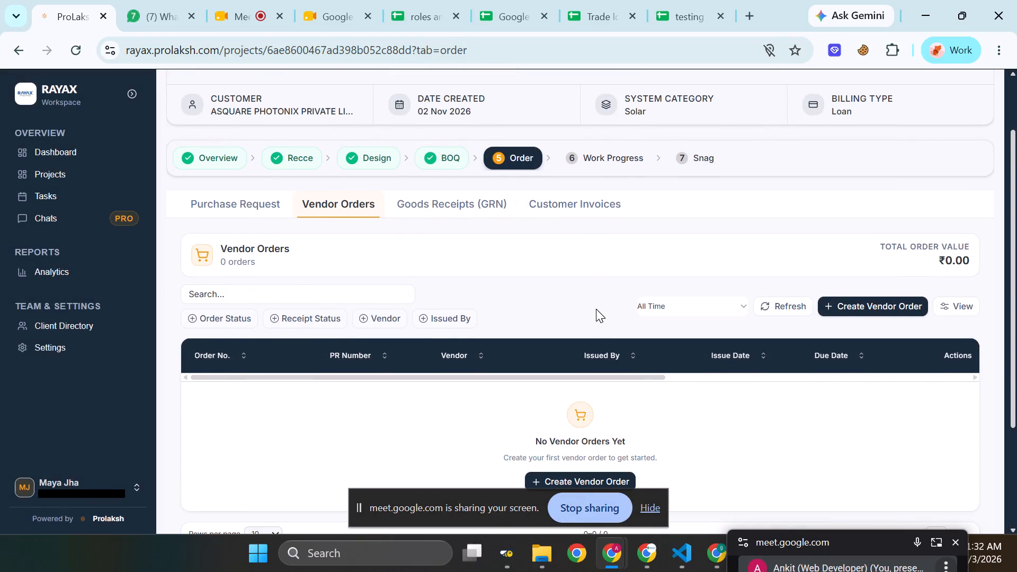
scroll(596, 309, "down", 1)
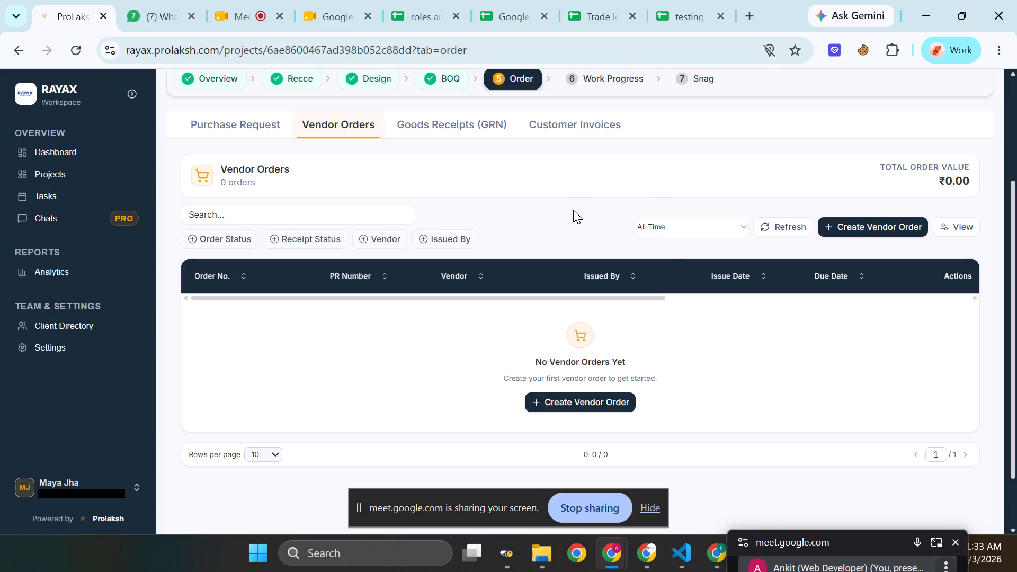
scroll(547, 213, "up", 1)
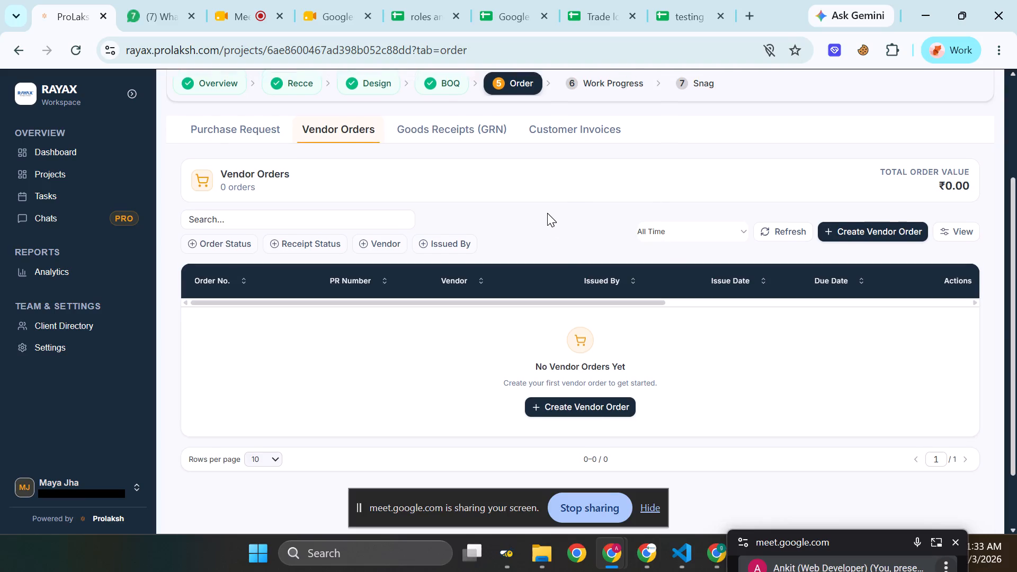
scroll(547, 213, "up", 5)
Open the workspace's Templates settings and look over the existing templates.
left_click(25, 346)
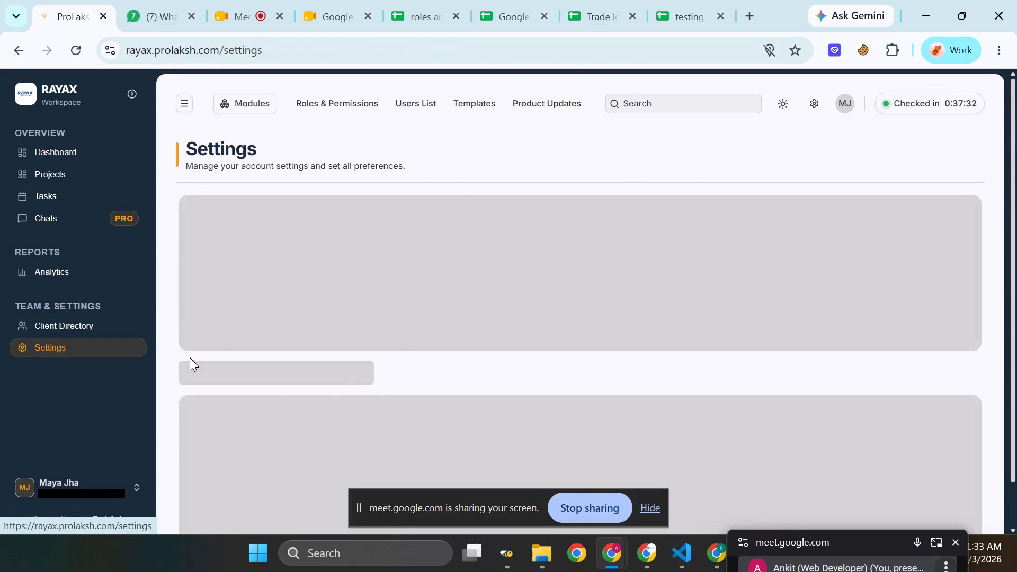
left_click(465, 92)
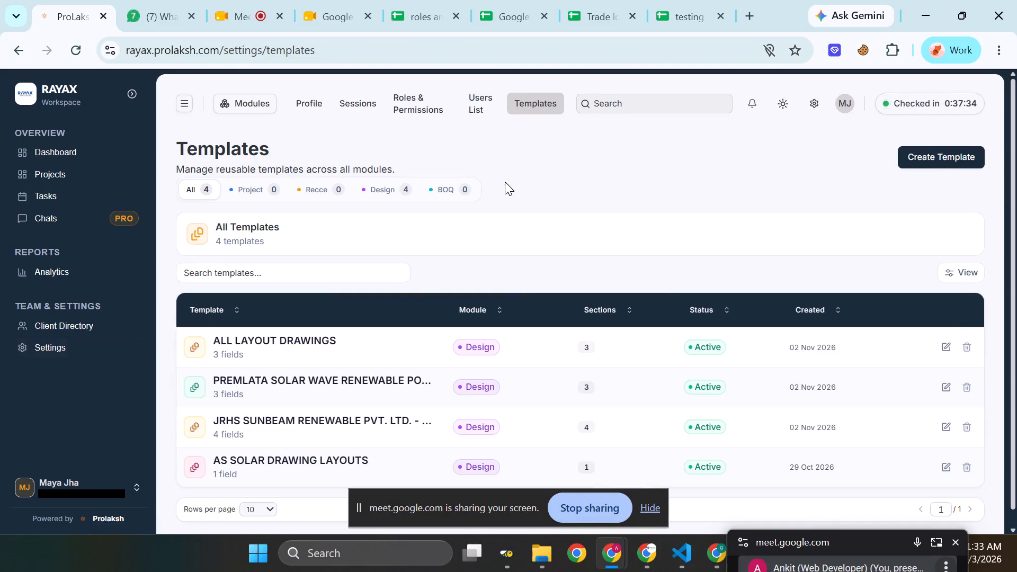
scroll(547, 230, "down", 2)
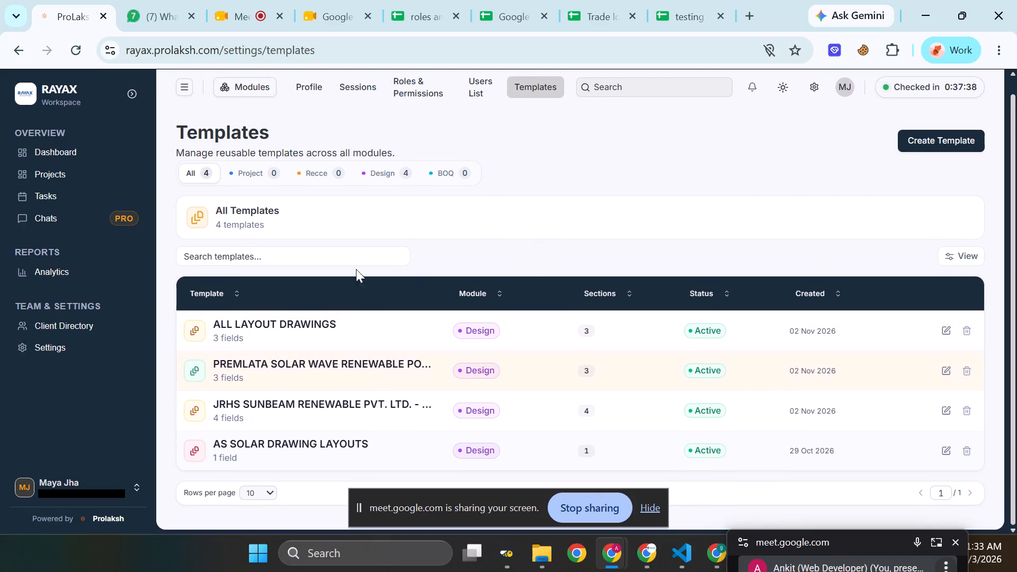
Start a new template for the BOQ module and name it "testing e".
left_click(970, 132)
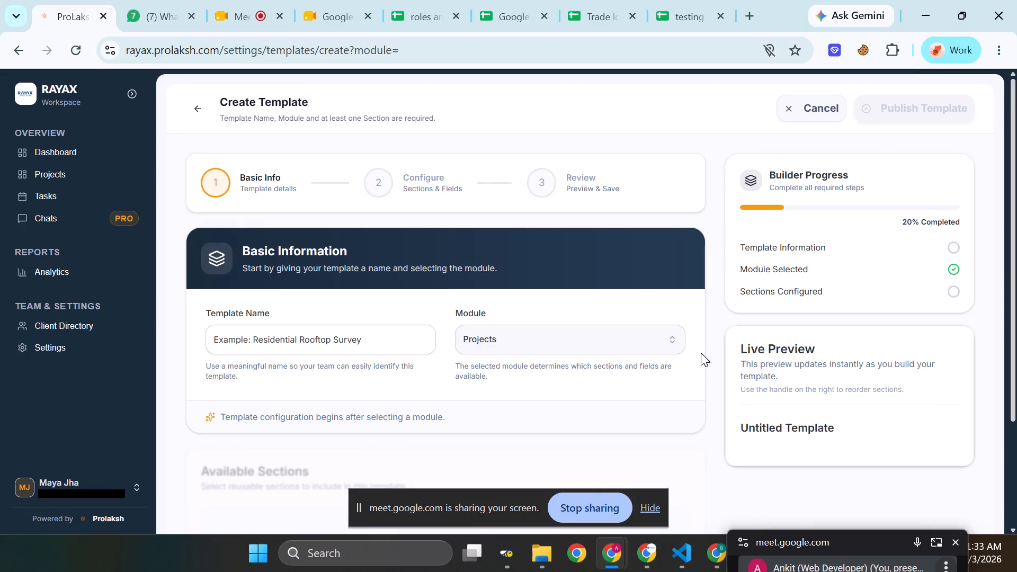
scroll(717, 315, "down", 1)
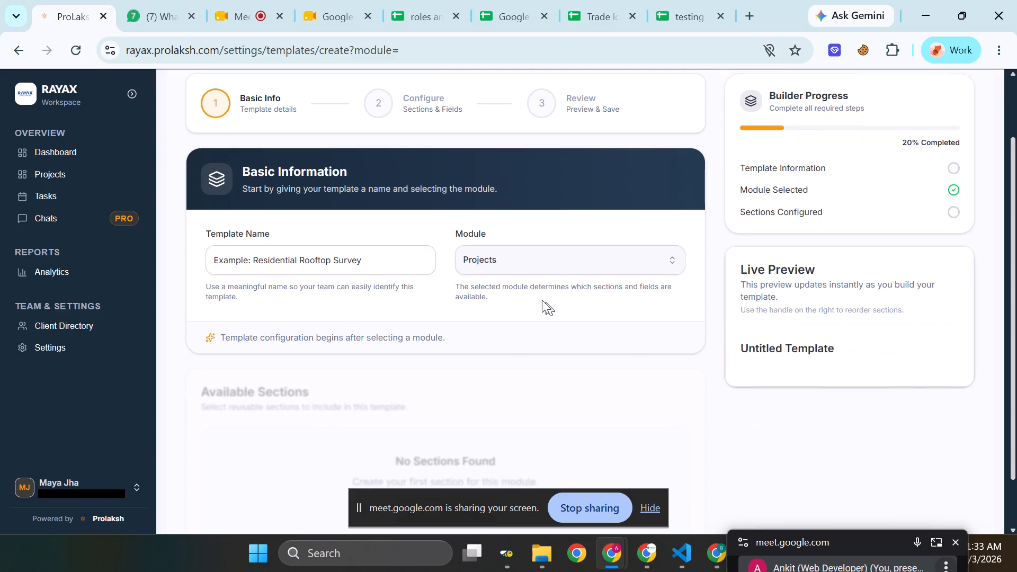
scroll(440, 253, "up", 1)
scroll(519, 203, "up", 2)
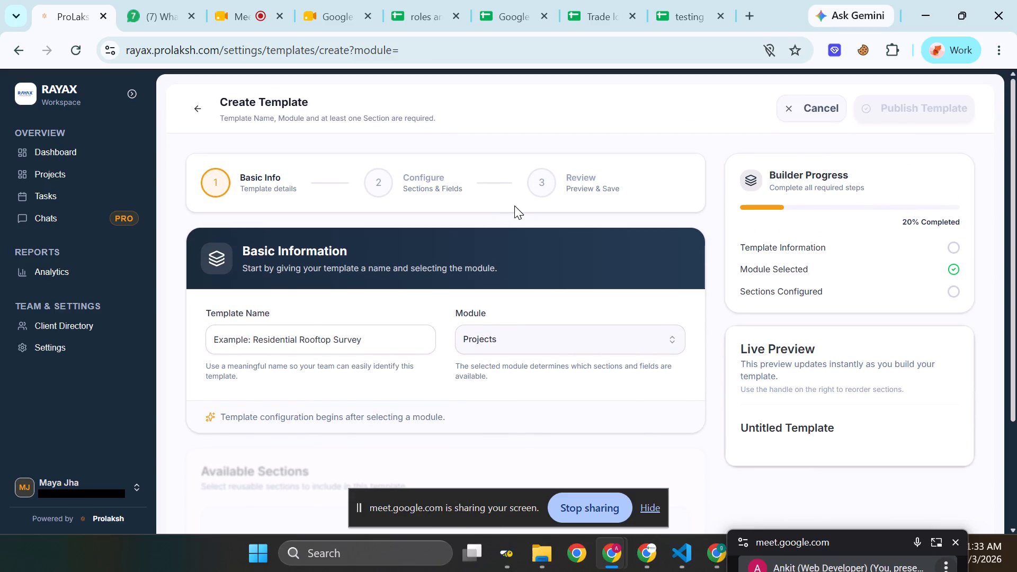
scroll(520, 208, "down", 4)
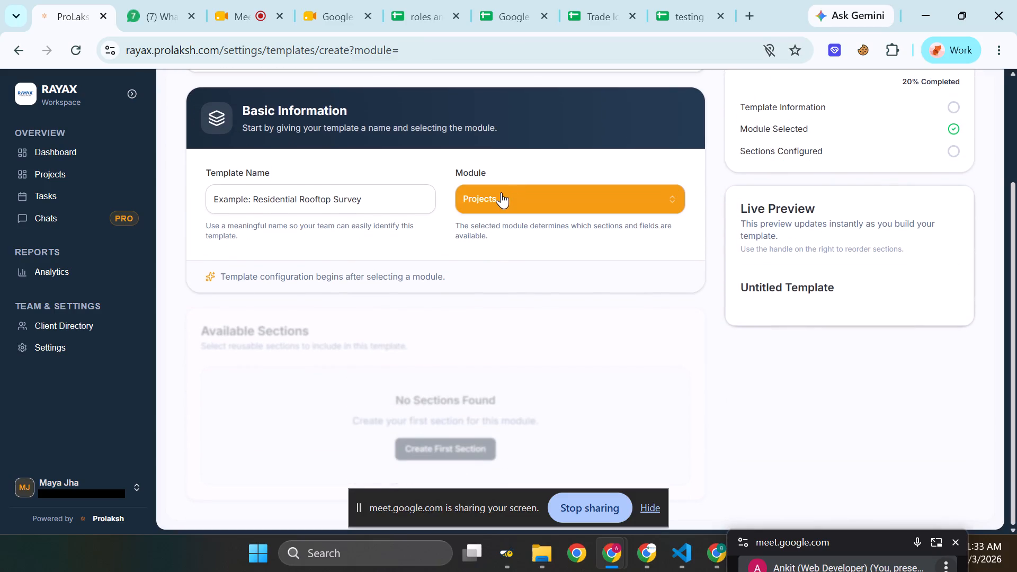
left_click(497, 193)
left_click(476, 331)
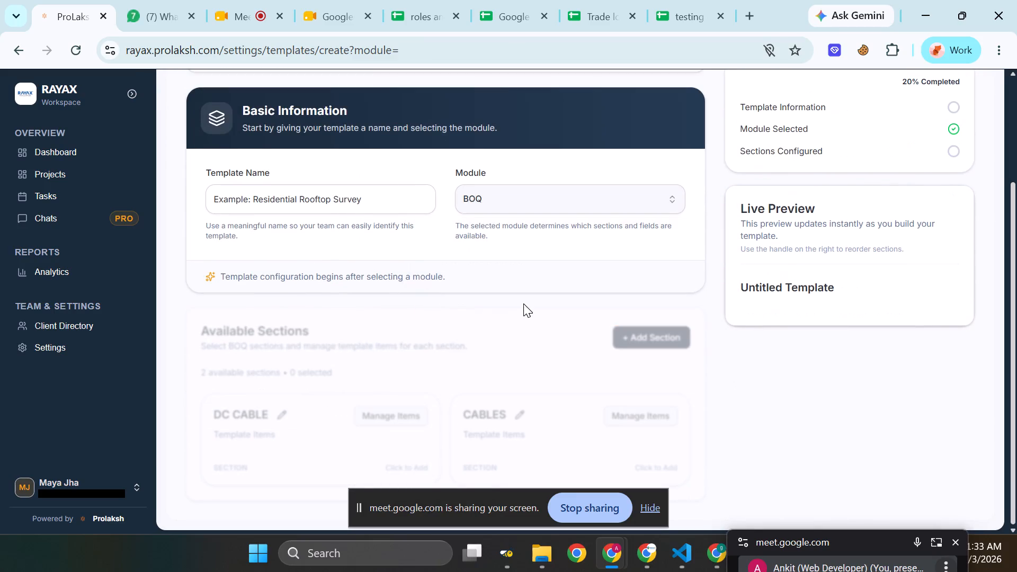
left_click(377, 203)
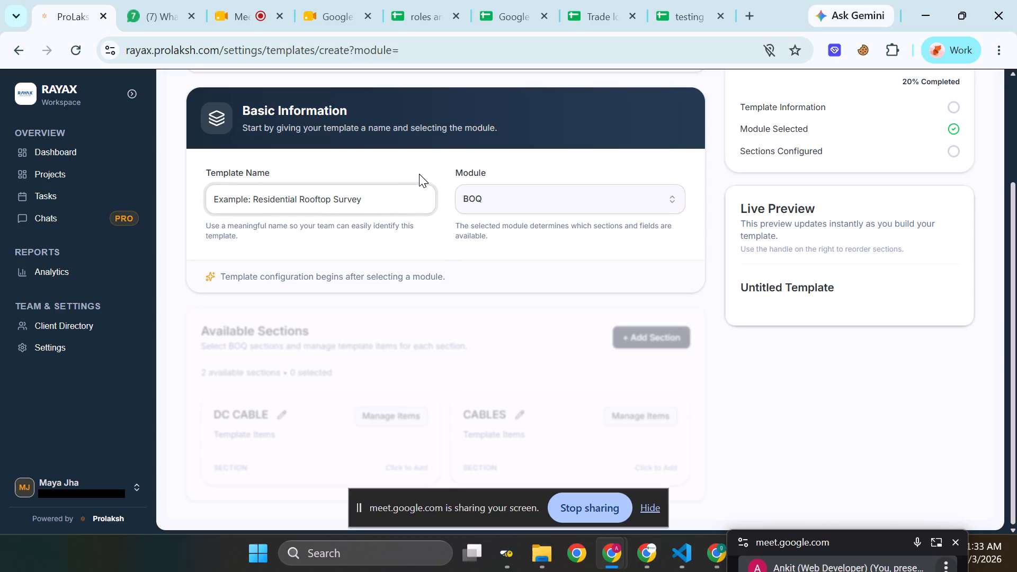
type("testing w")
key("BackSpace")
key("e")
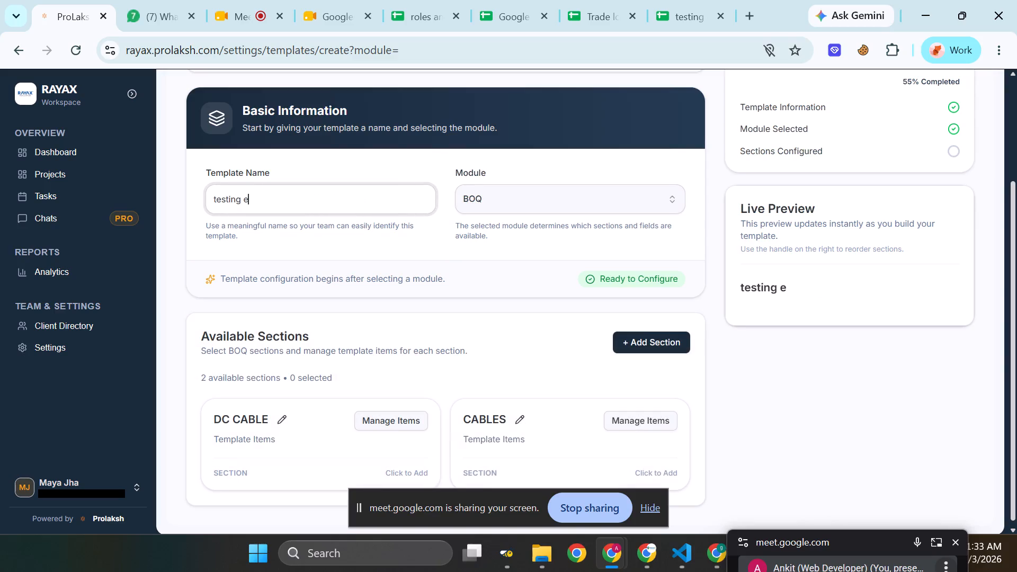
Open the DC CABLE section's items and bring up the Master Item Registry for adding items.
scroll(556, 318, "down", 4)
scroll(434, 333, "down", 1)
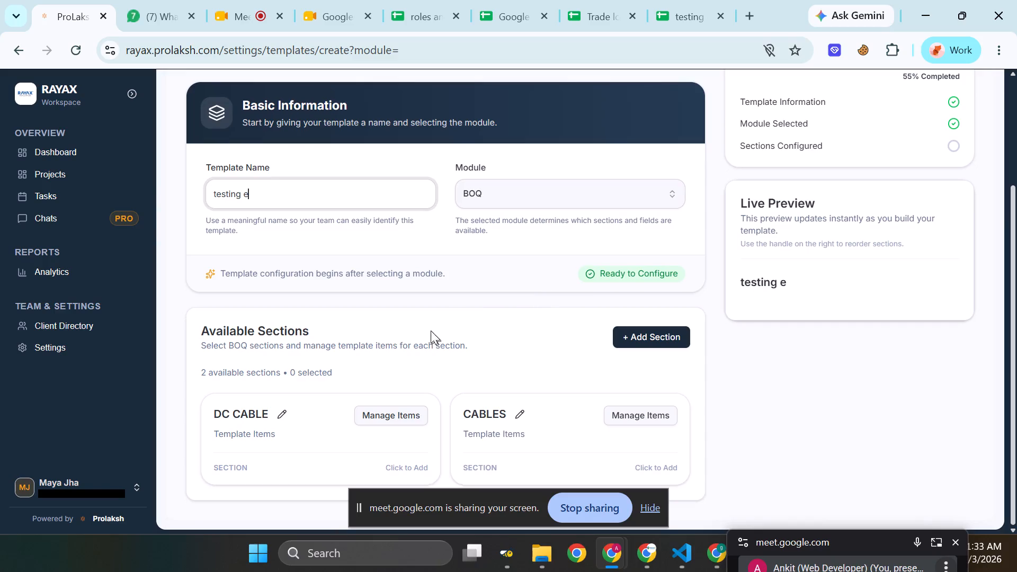
scroll(498, 351, "down", 2)
left_click(388, 416)
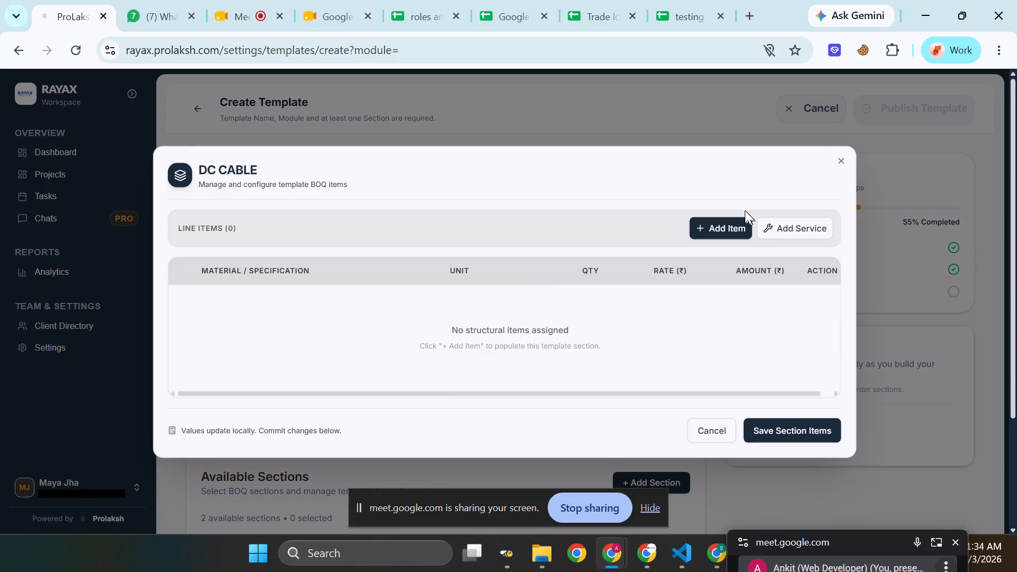
left_click(709, 235)
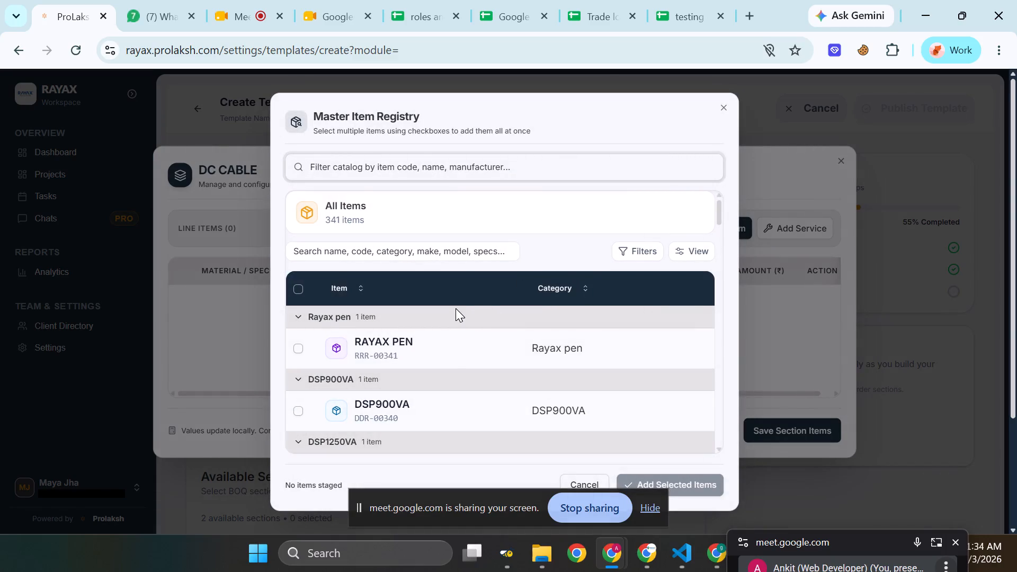
Browse the first page of the item catalogue to examine the available items and their category groups.
scroll(456, 308, "down", 2)
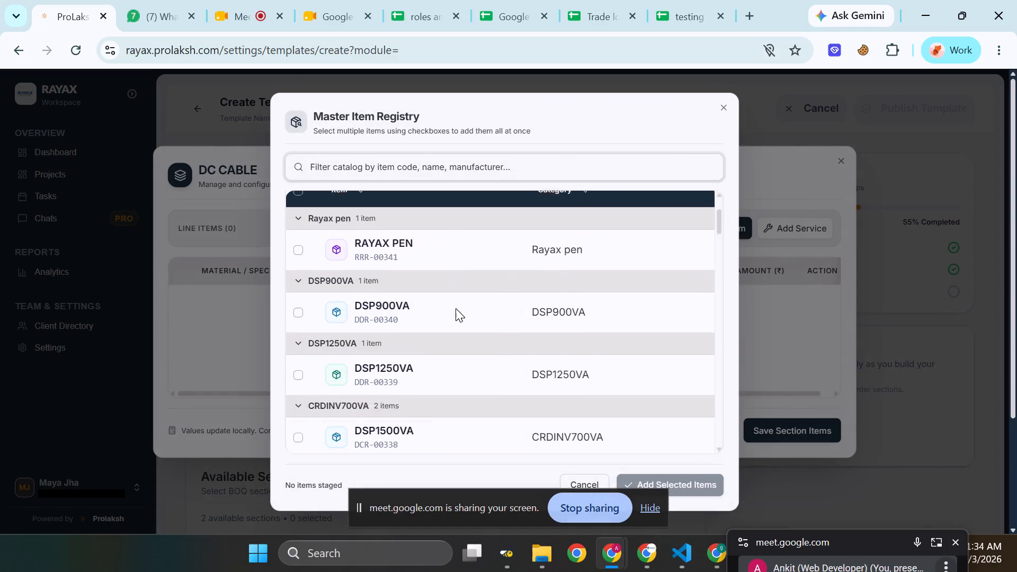
scroll(456, 308, "down", 5)
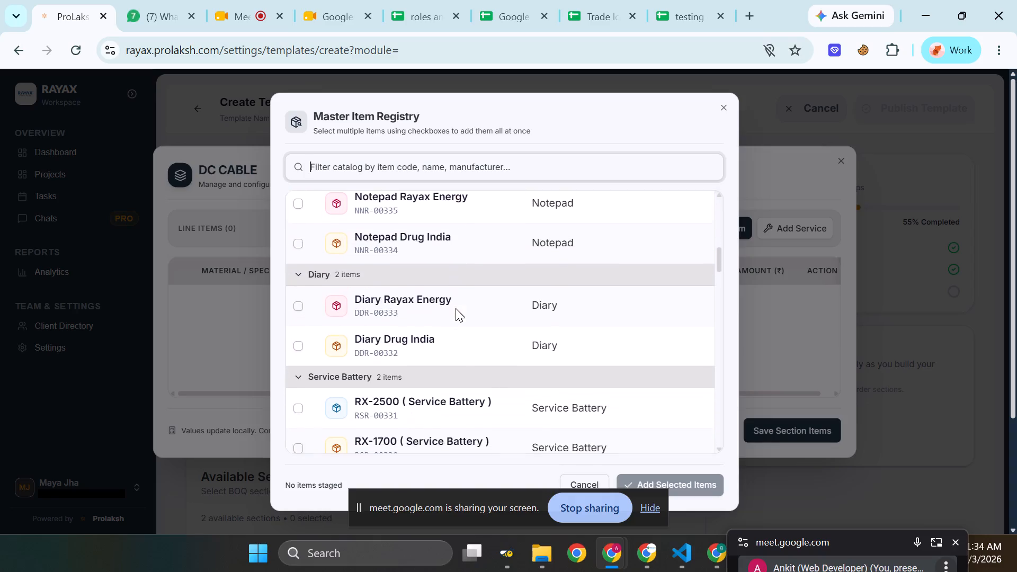
scroll(456, 308, "down", 3)
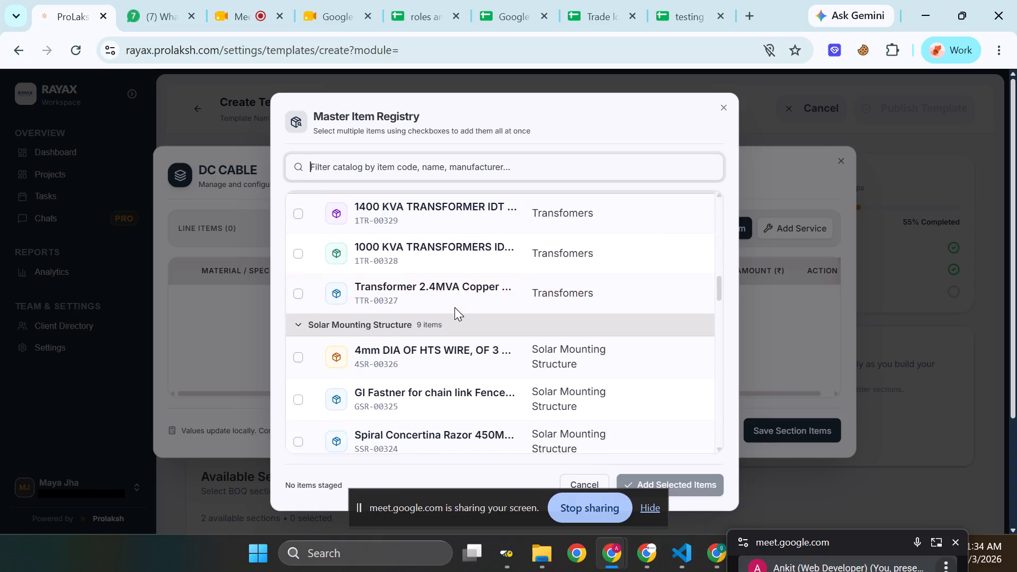
scroll(454, 307, "down", 9)
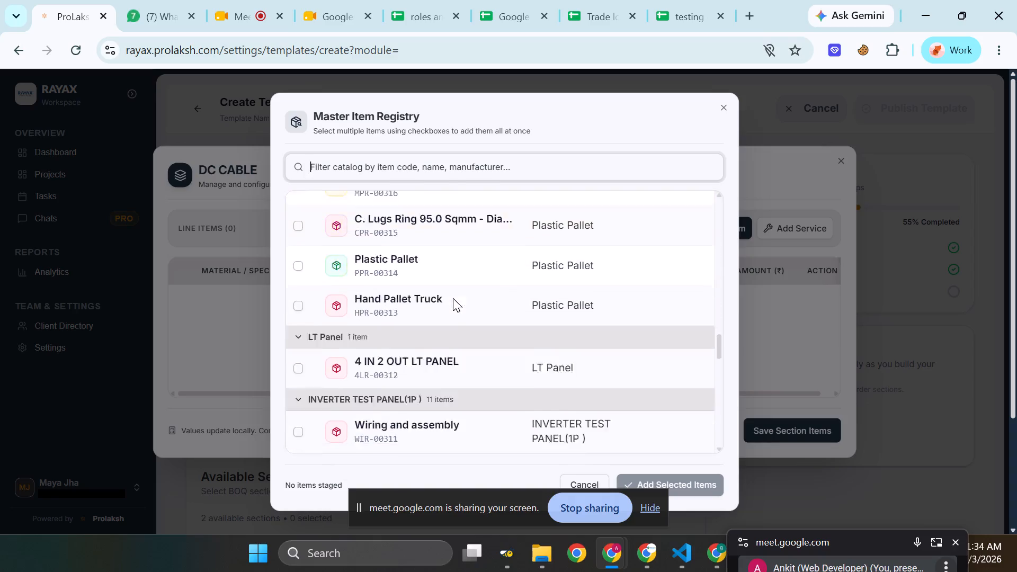
scroll(453, 298, "down", 3)
scroll(453, 298, "up", 19)
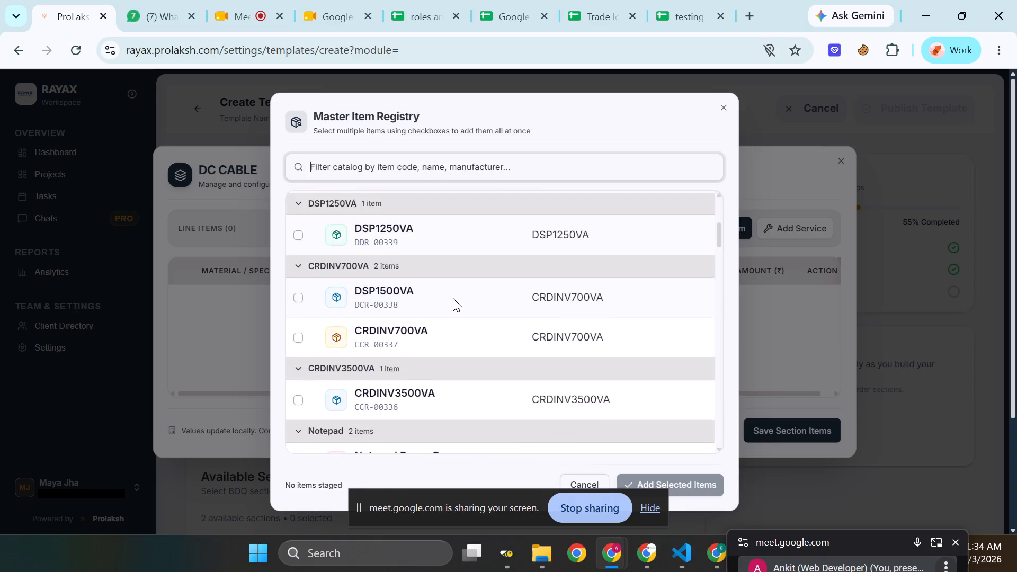
scroll(453, 298, "up", 12)
scroll(472, 299, "down", 11)
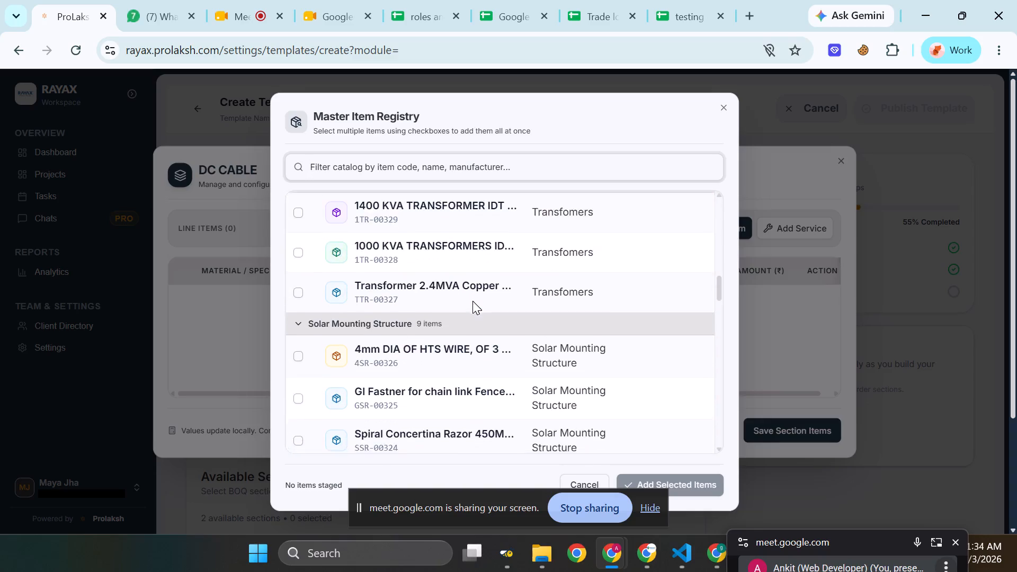
scroll(472, 301, "down", 14)
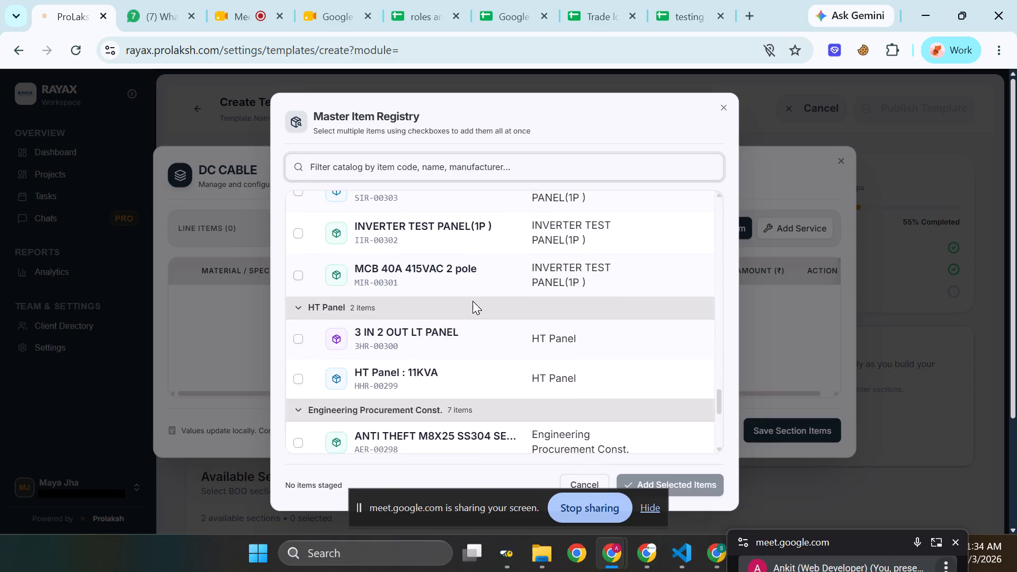
scroll(472, 301, "down", 9)
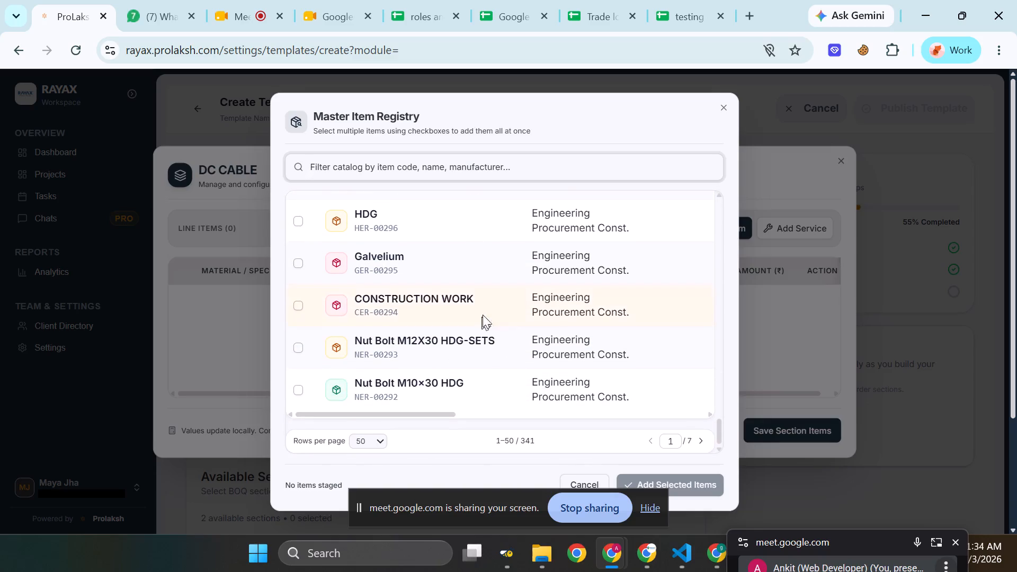
Set the item catalogue to 200 rows per page and go to the end of the list.
left_click(364, 437)
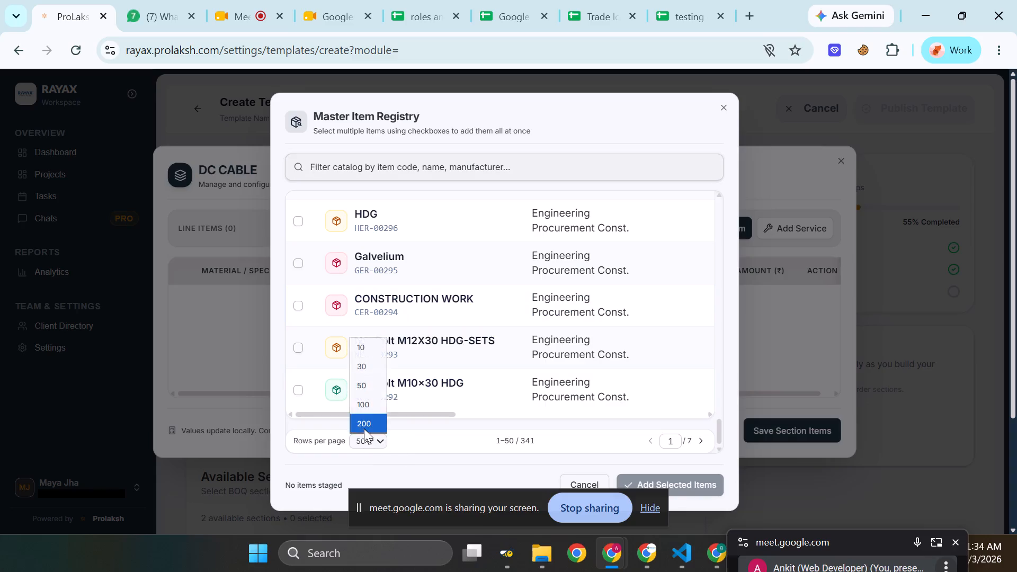
left_click(364, 428)
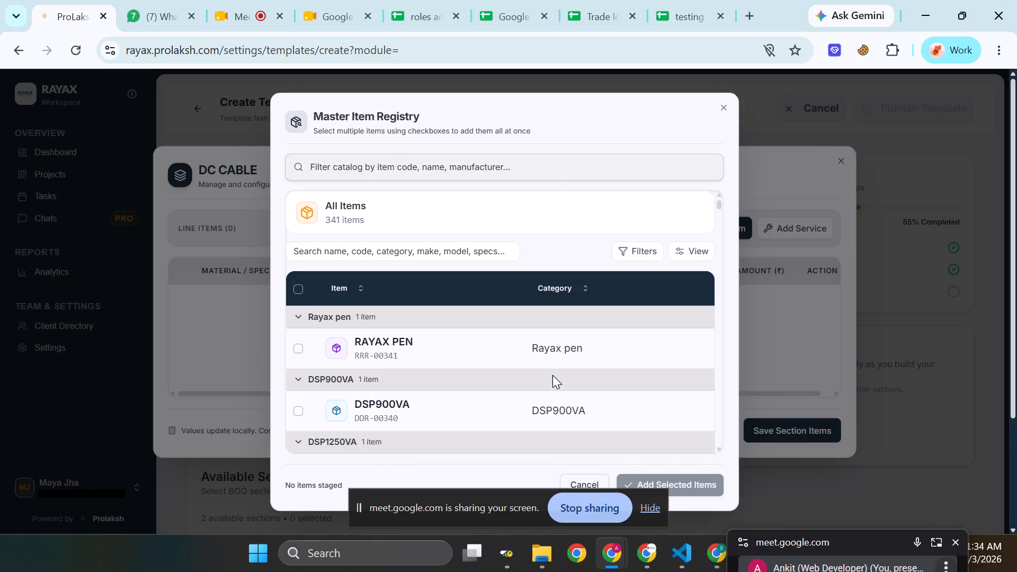
scroll(552, 375, "down", 15)
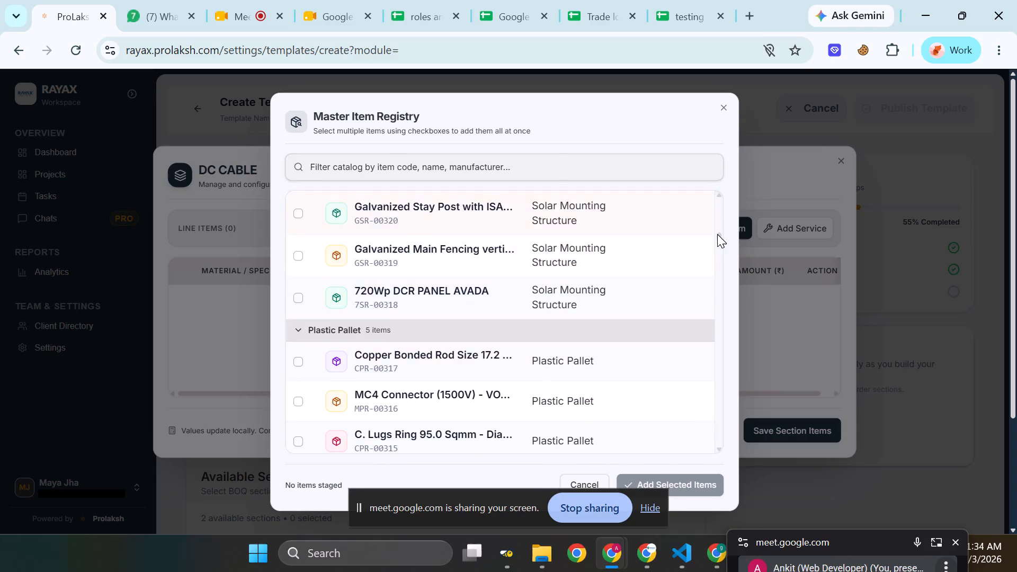
left_click_drag(717, 234, 710, 485)
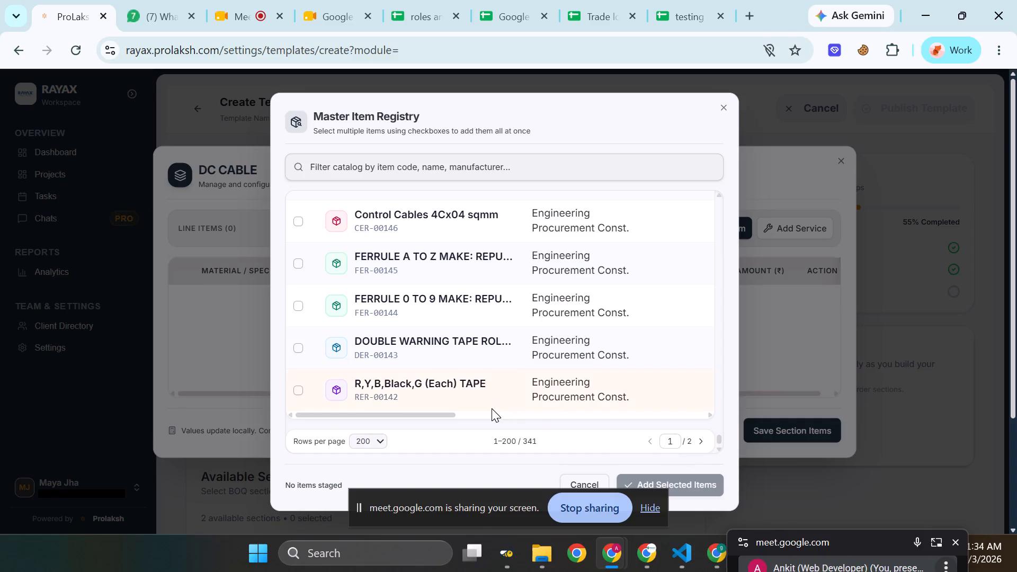
Add Control Cables 4Cx04 sqmm, FERRULE A TO Z, FERRULE 0 TO 9 and the double warning tape (DER-00143) to the DC CABLE section.
left_click(468, 354)
left_click(296, 301)
left_click(302, 357)
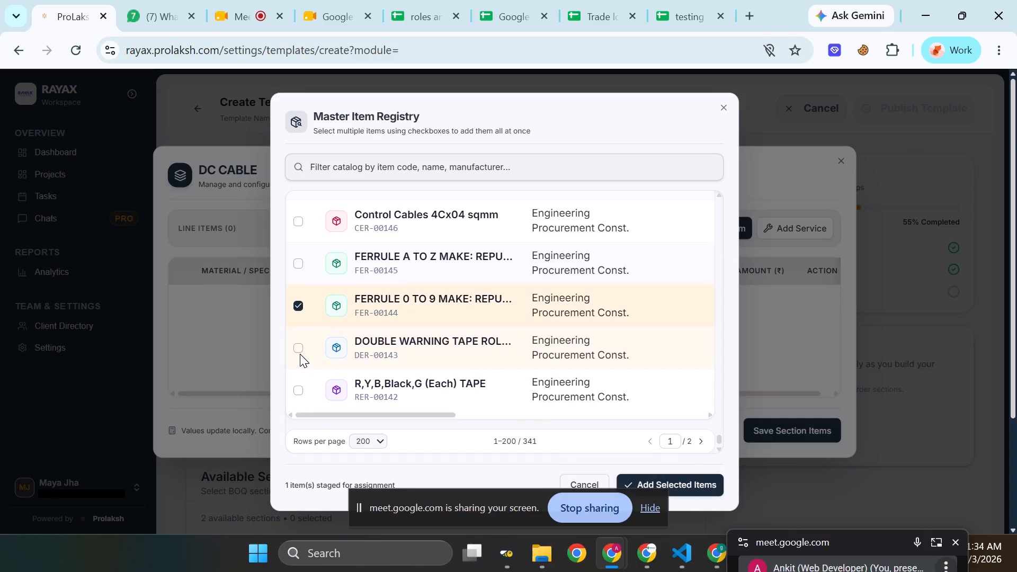
left_click(301, 350)
left_click(297, 258)
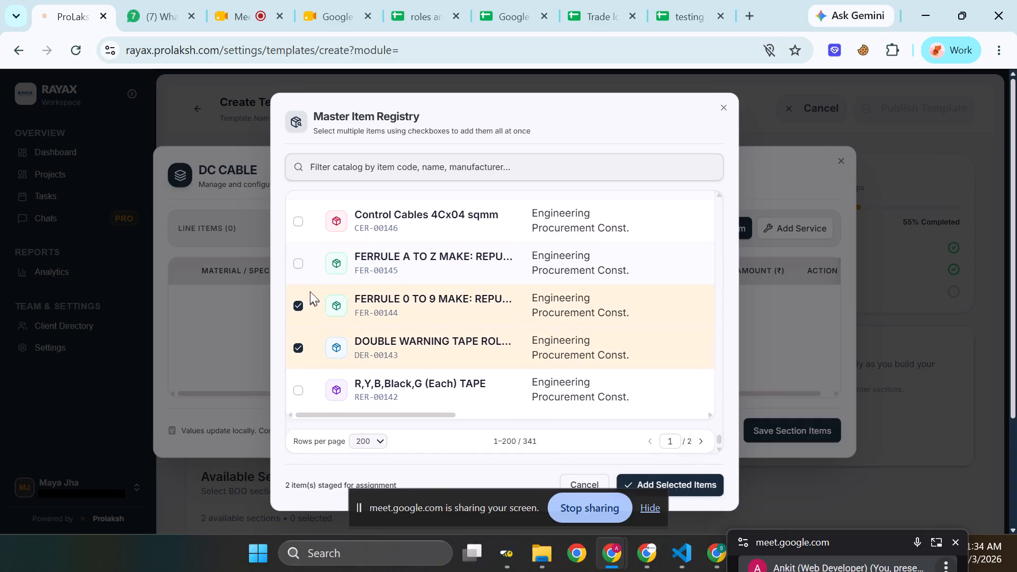
left_click(297, 259)
left_click(298, 216)
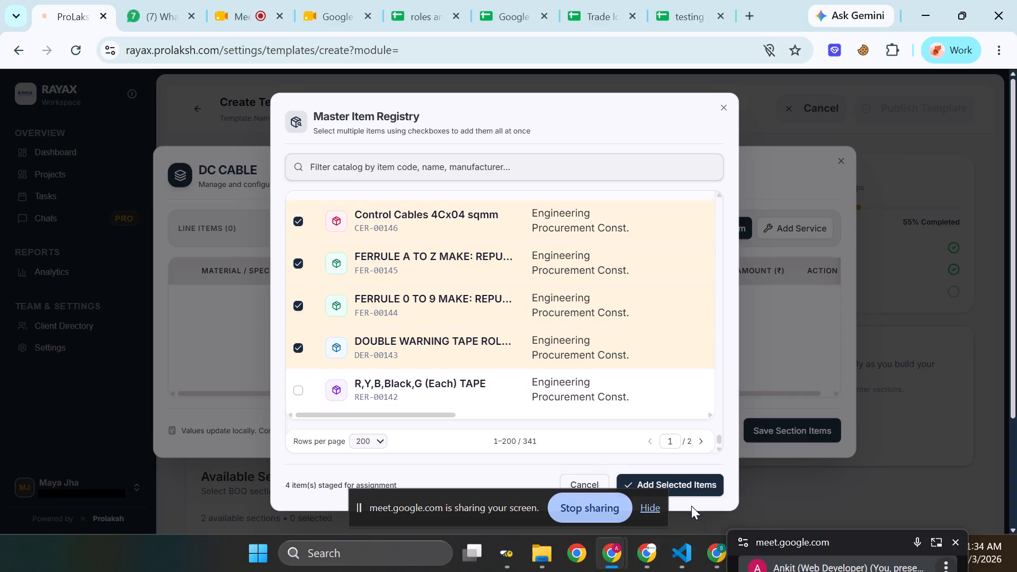
left_click(688, 486)
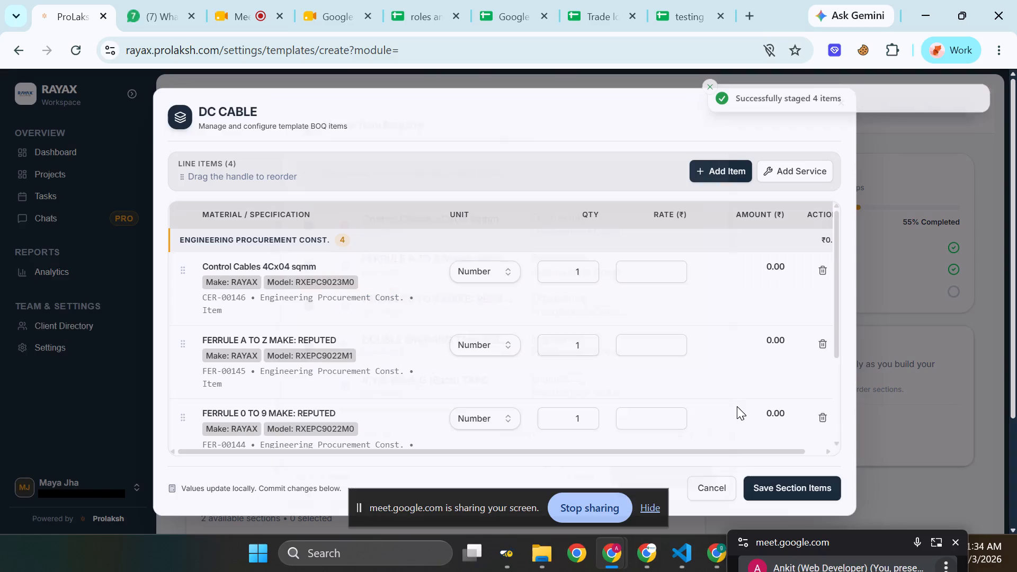
scroll(646, 323, "down", 3)
scroll(666, 333, "up", 3)
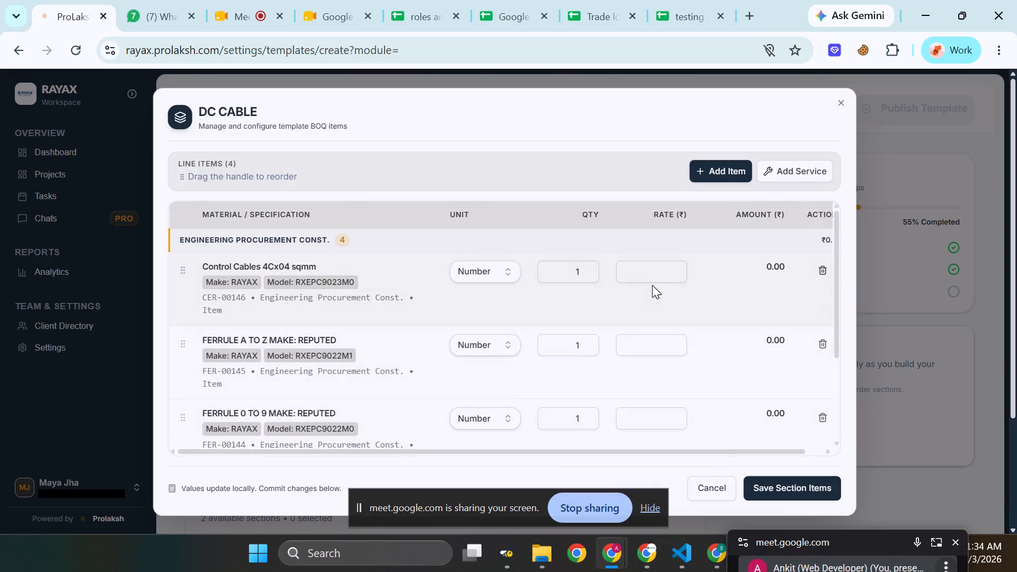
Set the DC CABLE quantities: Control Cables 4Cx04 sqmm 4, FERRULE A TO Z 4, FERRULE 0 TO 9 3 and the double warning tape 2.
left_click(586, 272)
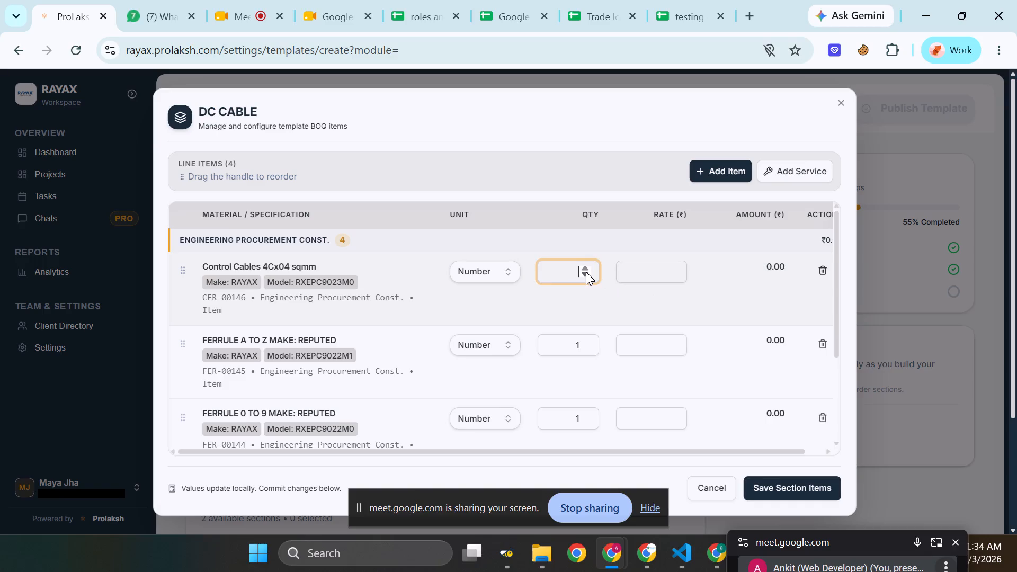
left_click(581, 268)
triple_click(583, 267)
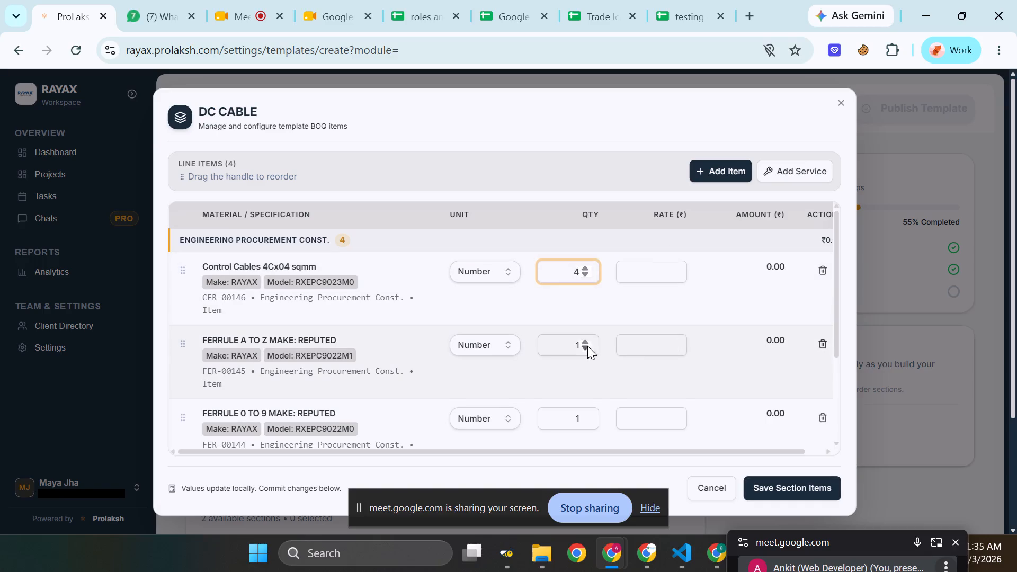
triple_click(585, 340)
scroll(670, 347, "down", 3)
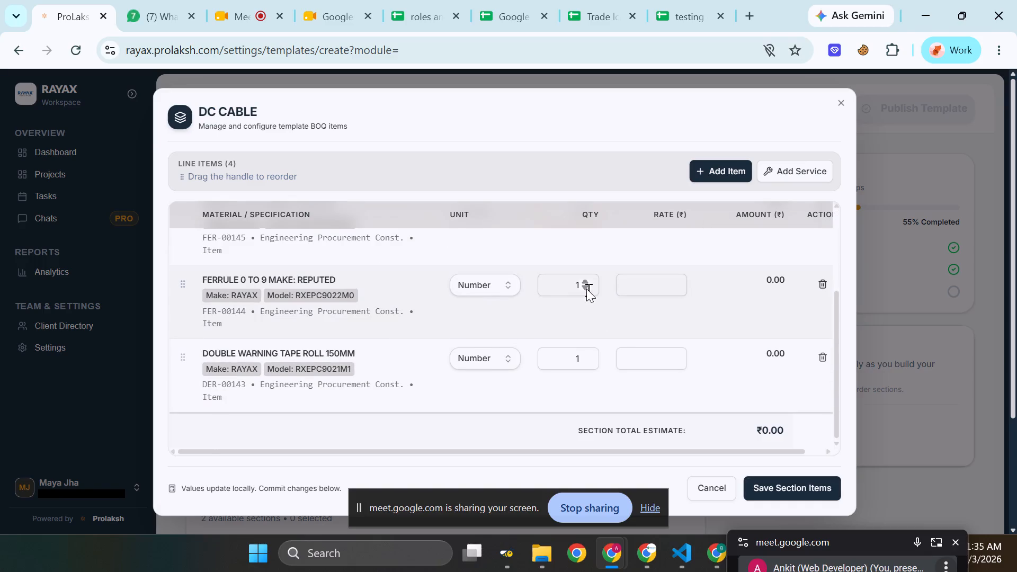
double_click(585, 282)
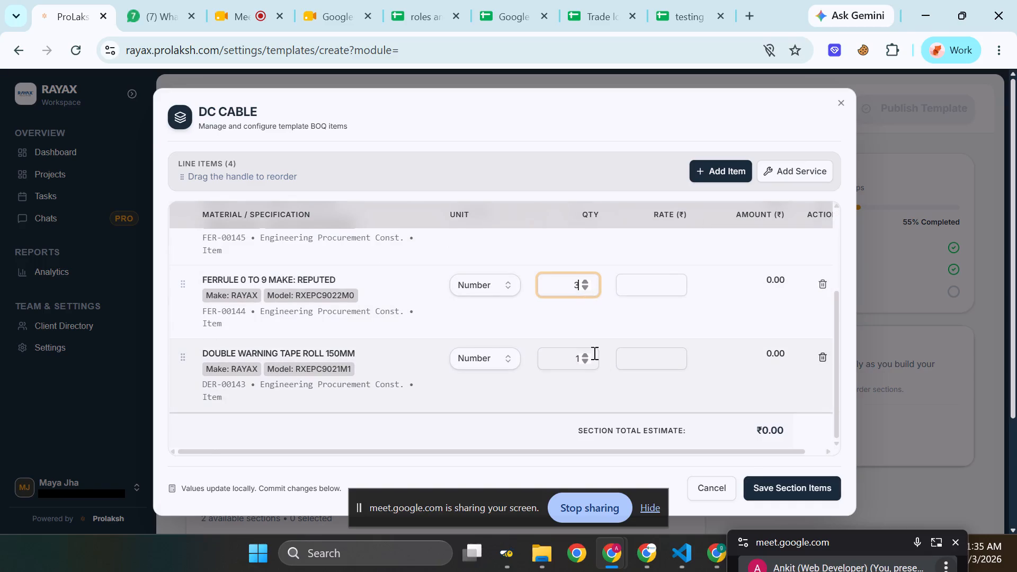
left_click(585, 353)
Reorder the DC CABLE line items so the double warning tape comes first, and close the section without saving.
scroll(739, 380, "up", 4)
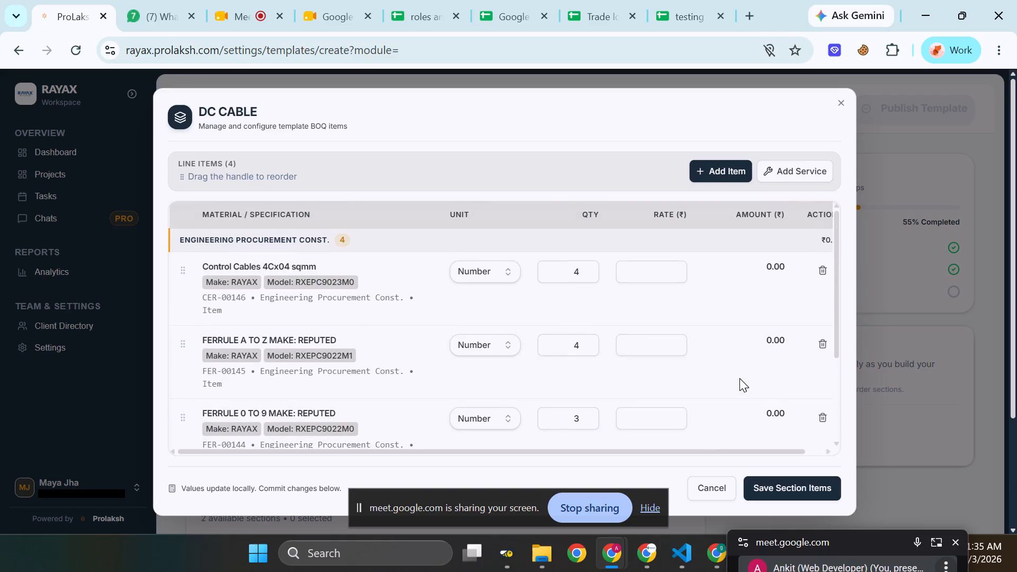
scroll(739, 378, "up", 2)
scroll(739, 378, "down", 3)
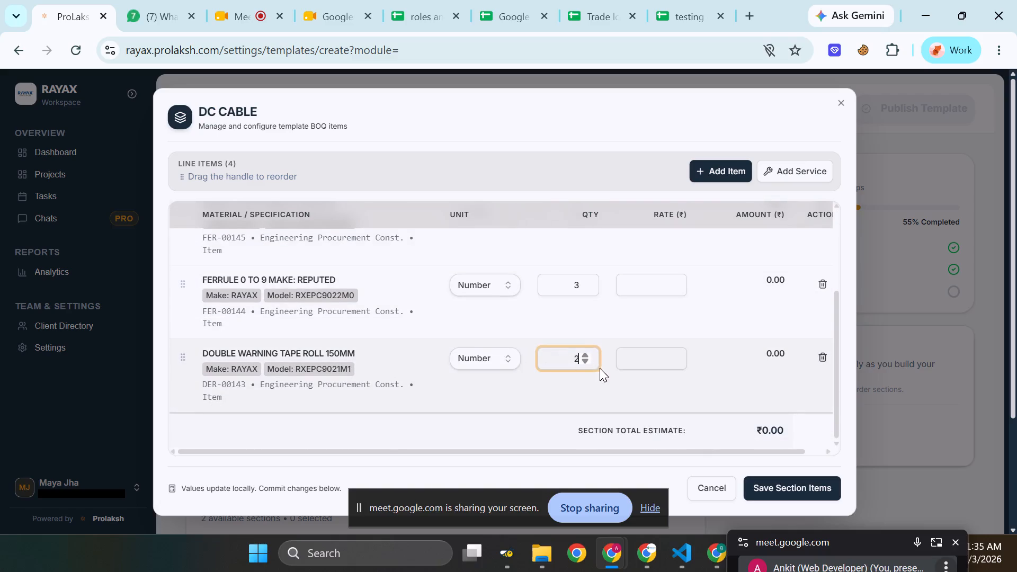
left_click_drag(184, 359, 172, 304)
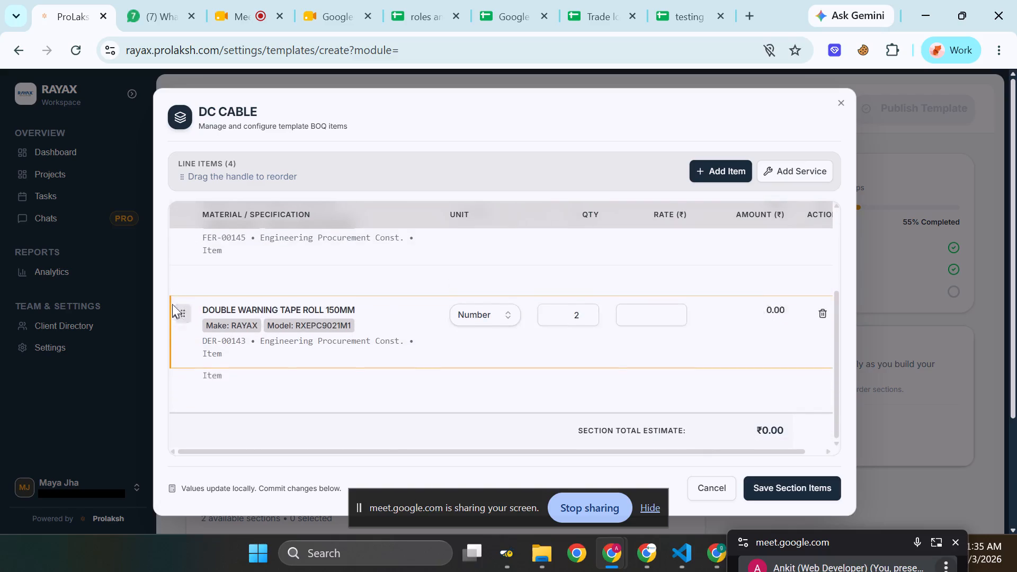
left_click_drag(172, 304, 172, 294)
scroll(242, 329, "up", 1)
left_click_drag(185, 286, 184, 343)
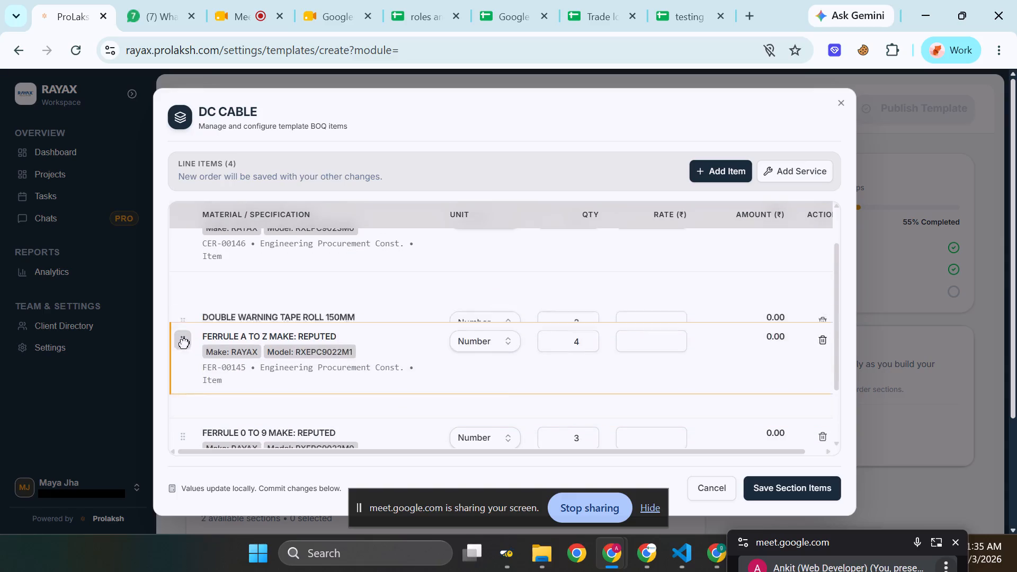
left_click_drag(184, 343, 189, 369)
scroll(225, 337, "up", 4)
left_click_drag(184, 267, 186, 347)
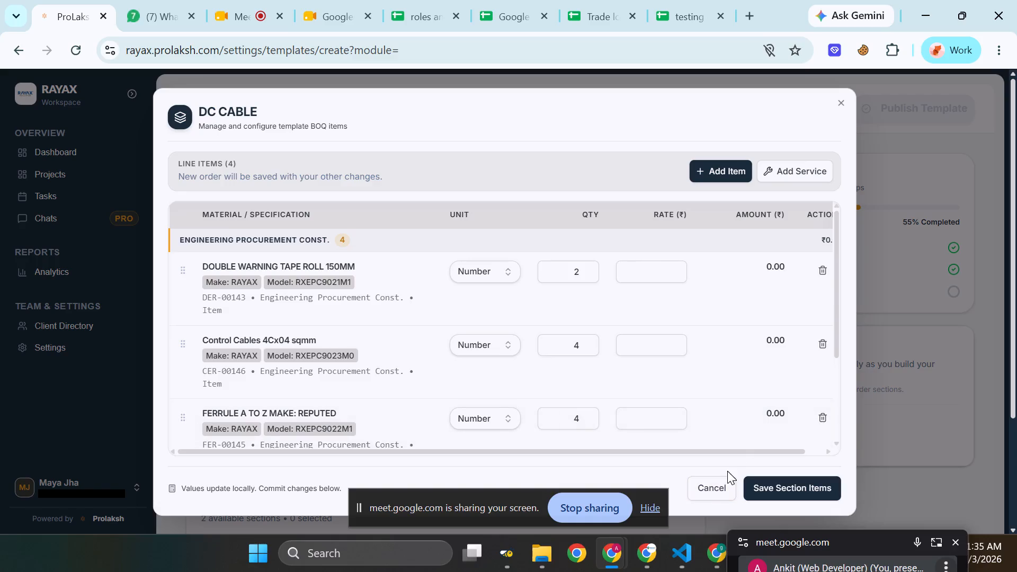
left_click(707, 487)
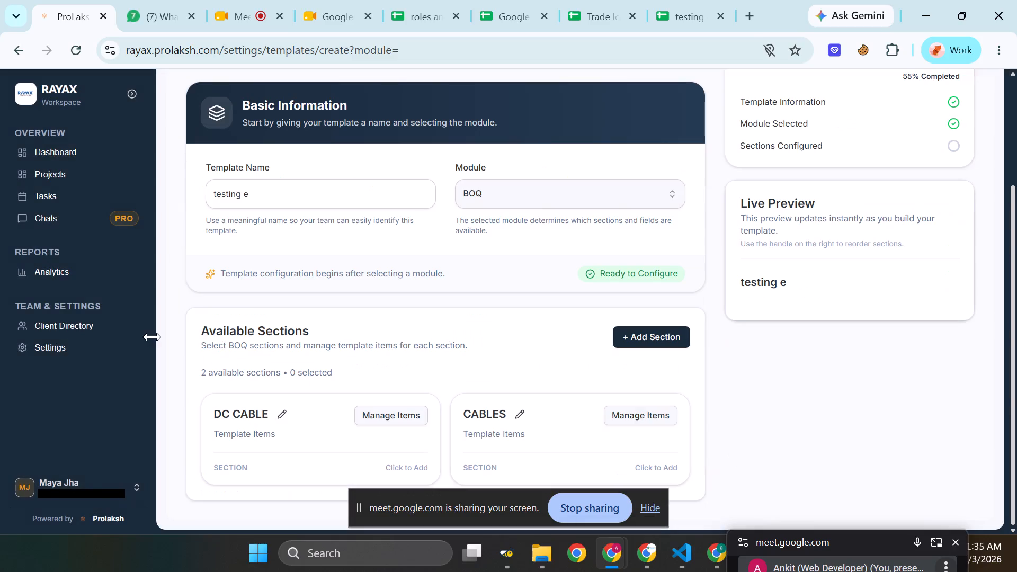
Leave the template and open the Items master list in the Inventory module.
left_click_drag(47, 151, 82, 210)
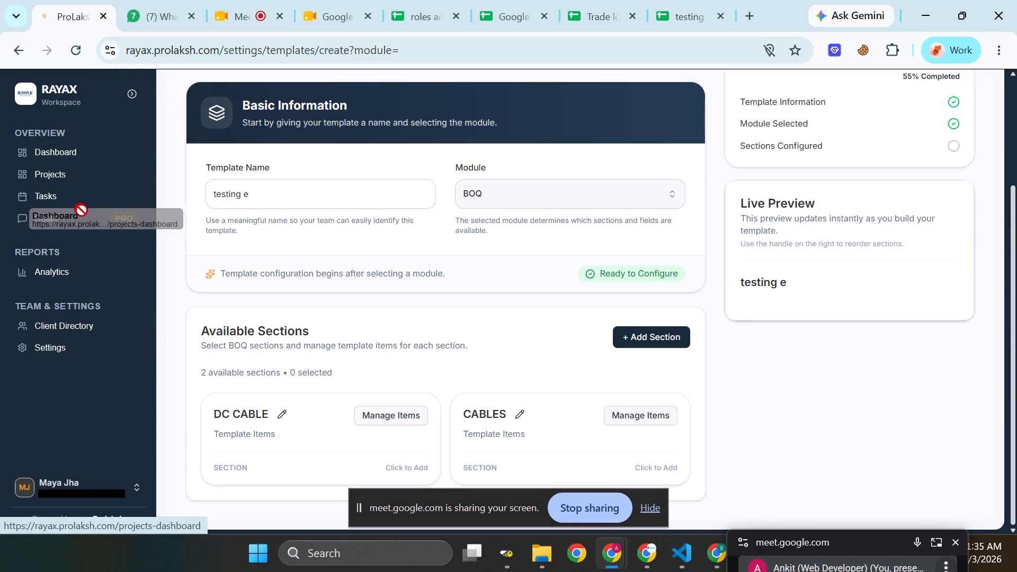
left_click_drag(82, 210, 86, 224)
left_click(49, 153)
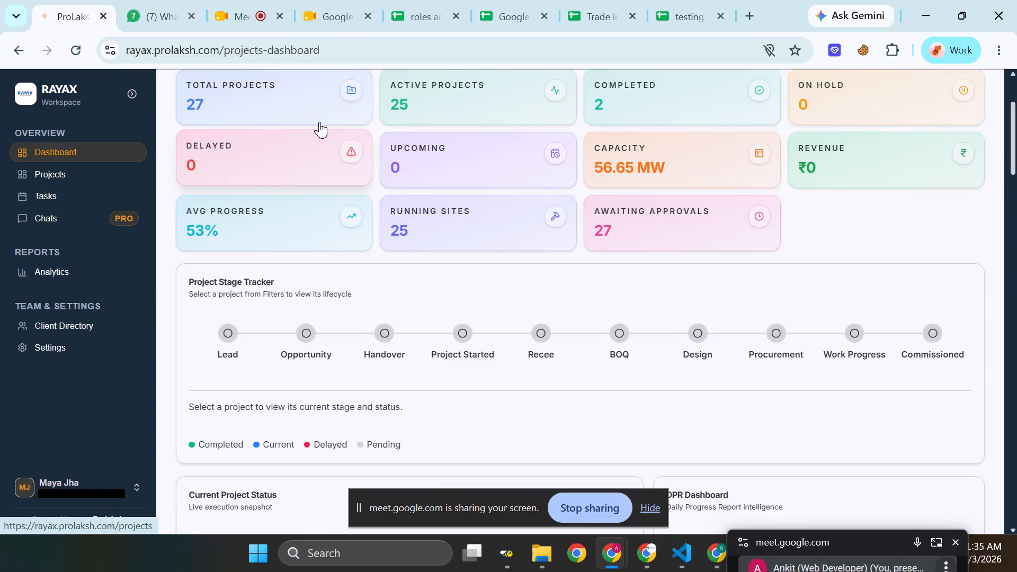
scroll(337, 150, "up", 5)
left_click(249, 106)
scroll(416, 310, "down", 2)
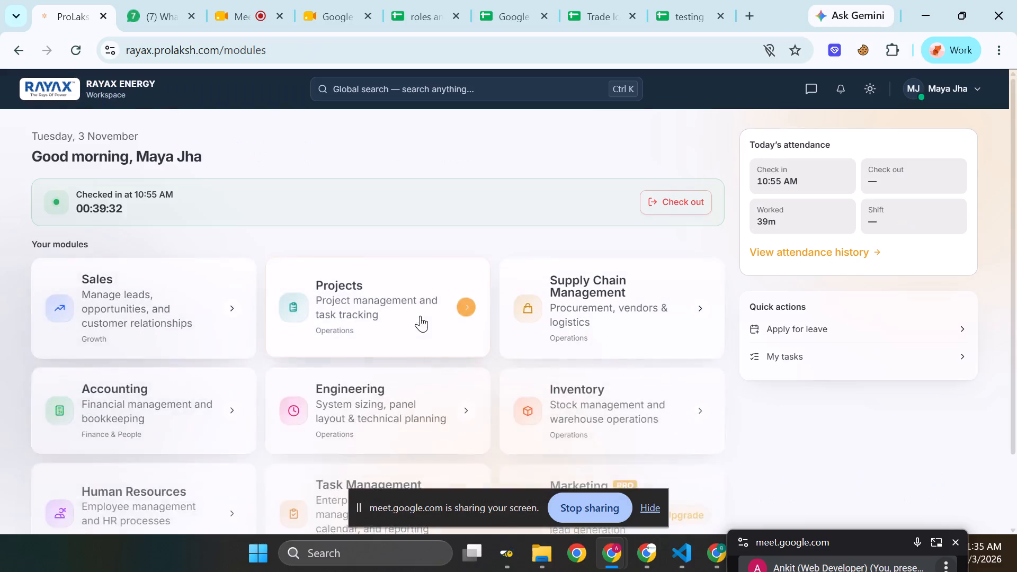
left_click(610, 320)
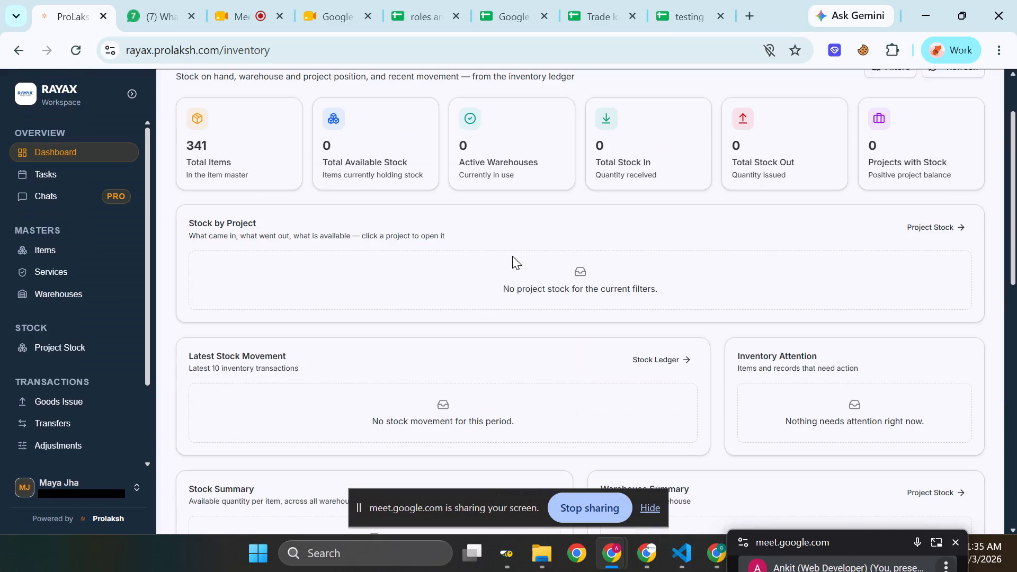
left_click(36, 256)
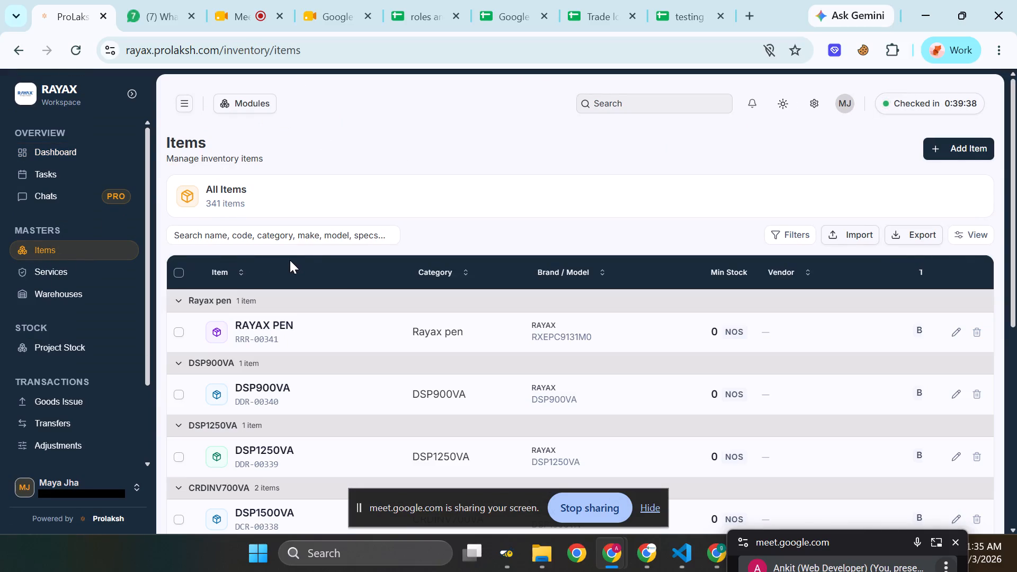
Start a new inventory item and examine its common details, including the category choices, item name and vendor.
left_click(976, 150)
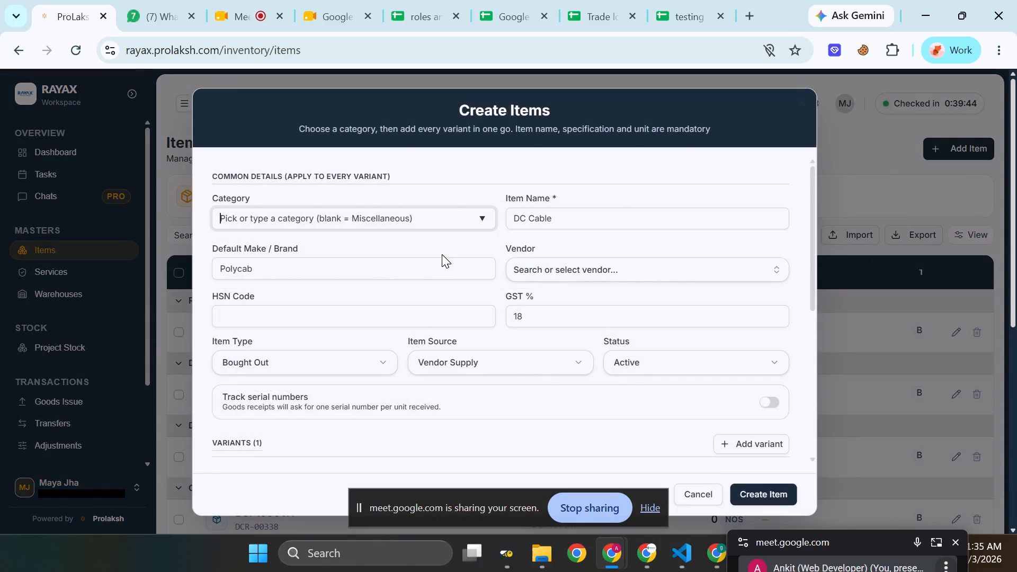
left_click(481, 218)
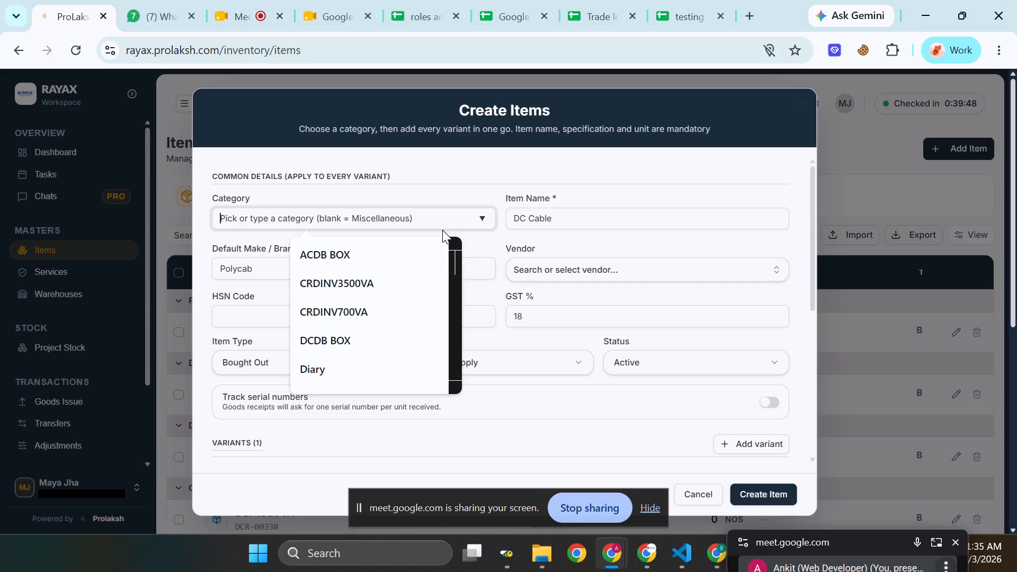
scroll(378, 266, "down", 9)
scroll(374, 273, "up", 3)
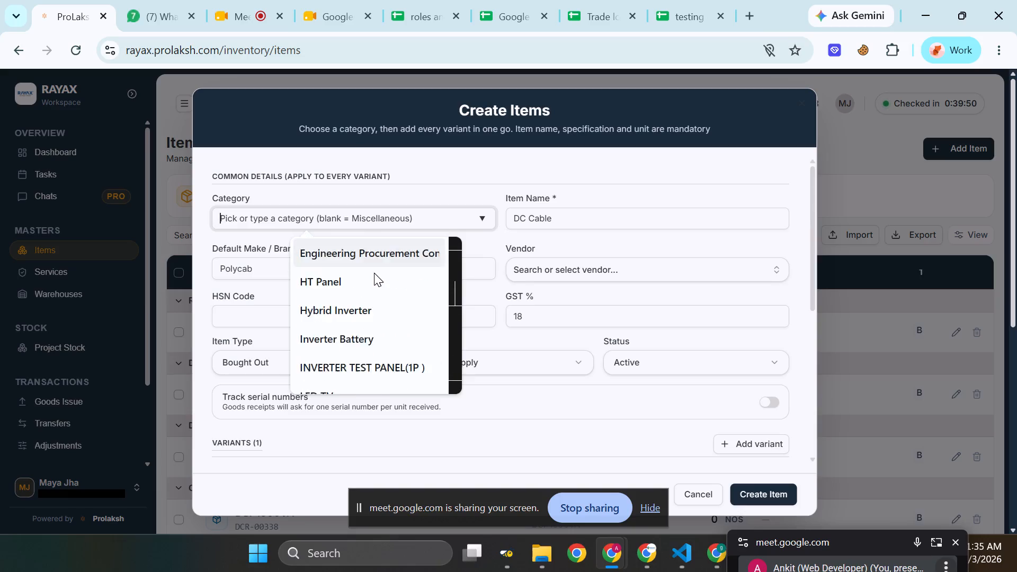
scroll(374, 273, "up", 8)
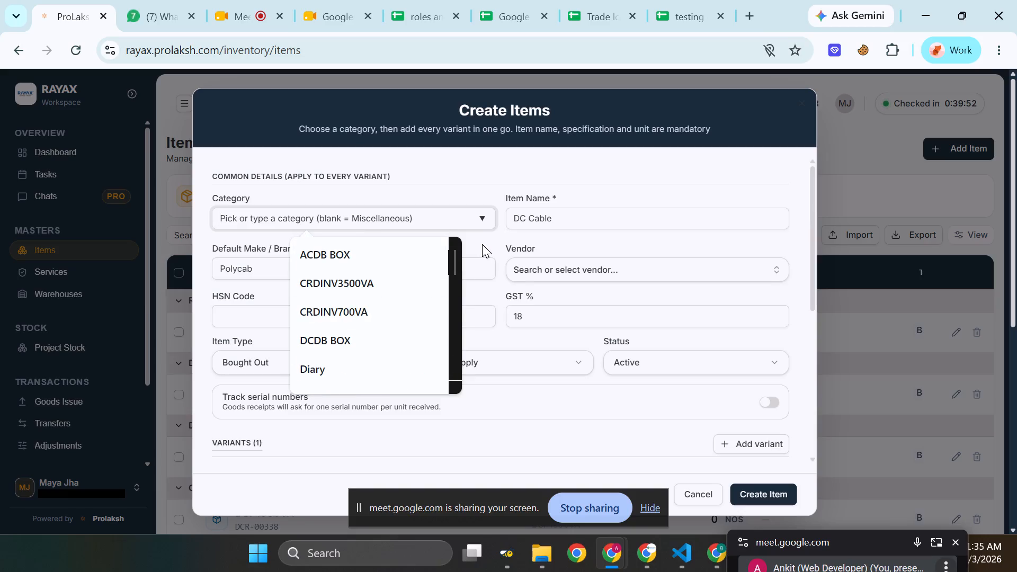
left_click(482, 244)
left_click(539, 224)
left_click(568, 261)
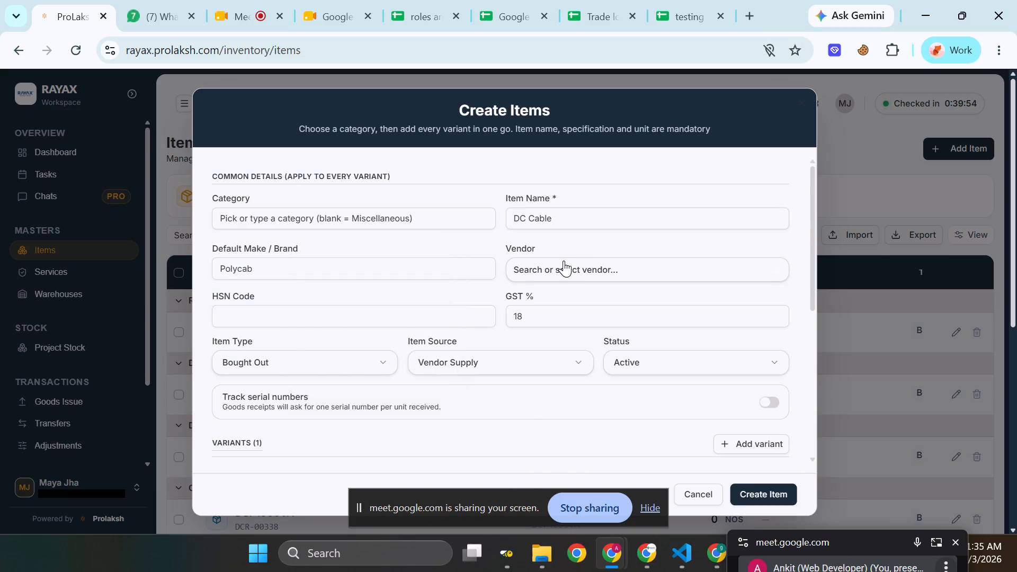
left_click(490, 239)
left_click(537, 224)
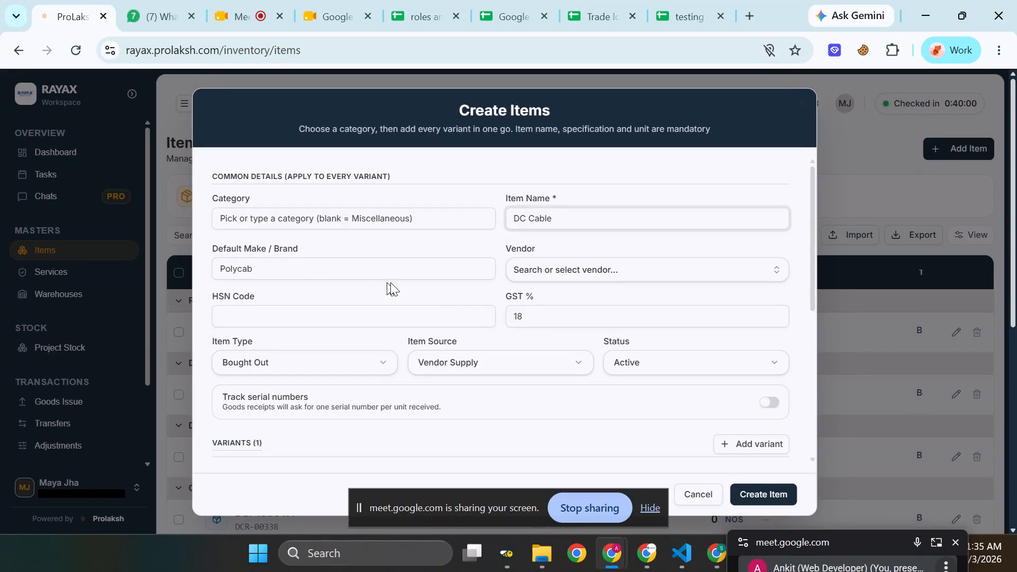
Examine Variant 1's make, model, size, unit and specification fields in the new item form.
scroll(460, 308, "down", 3)
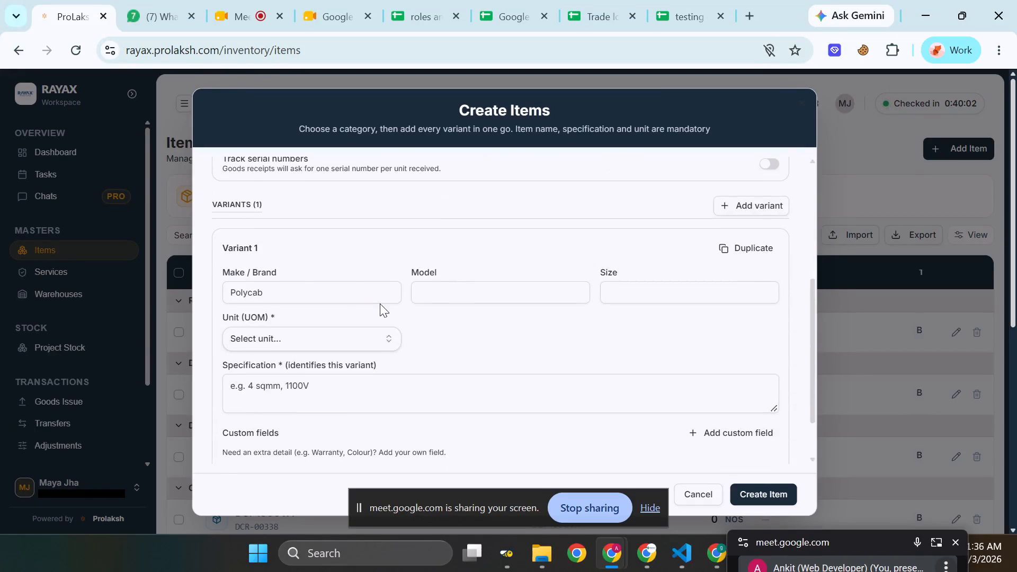
left_click(312, 292)
left_click(442, 290)
left_click(713, 281)
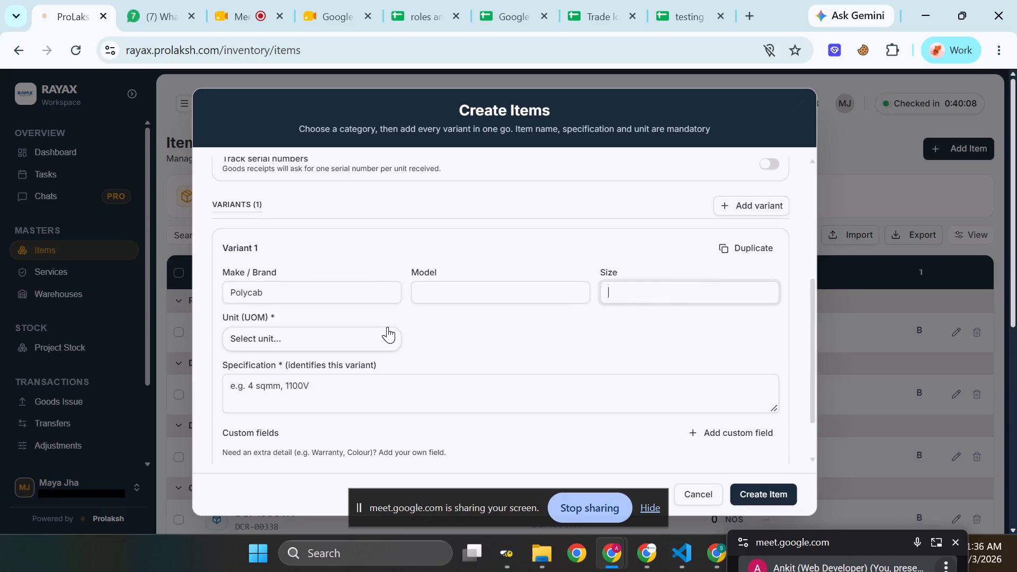
left_click(355, 334)
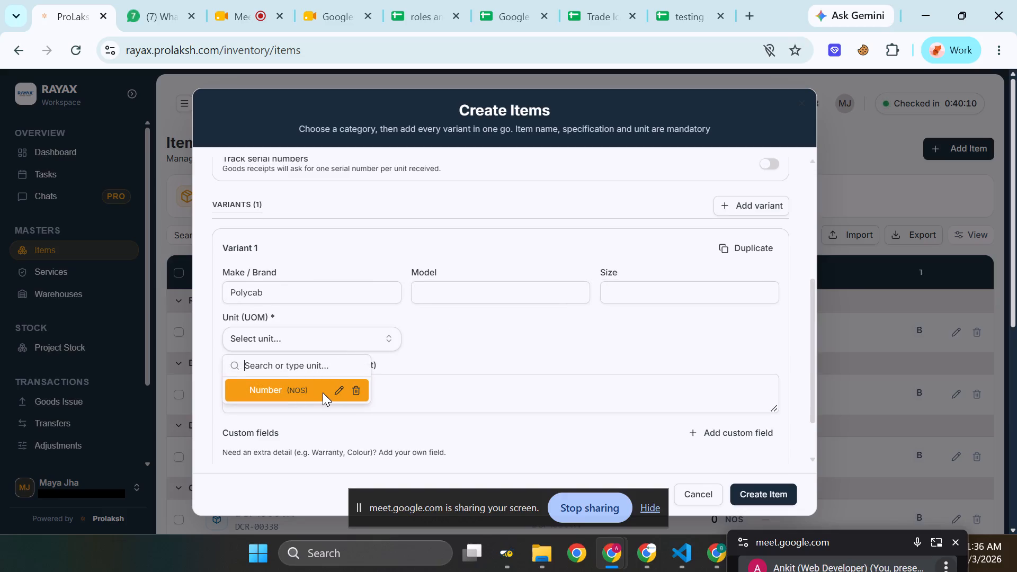
left_click(476, 359)
scroll(371, 366, "down", 1)
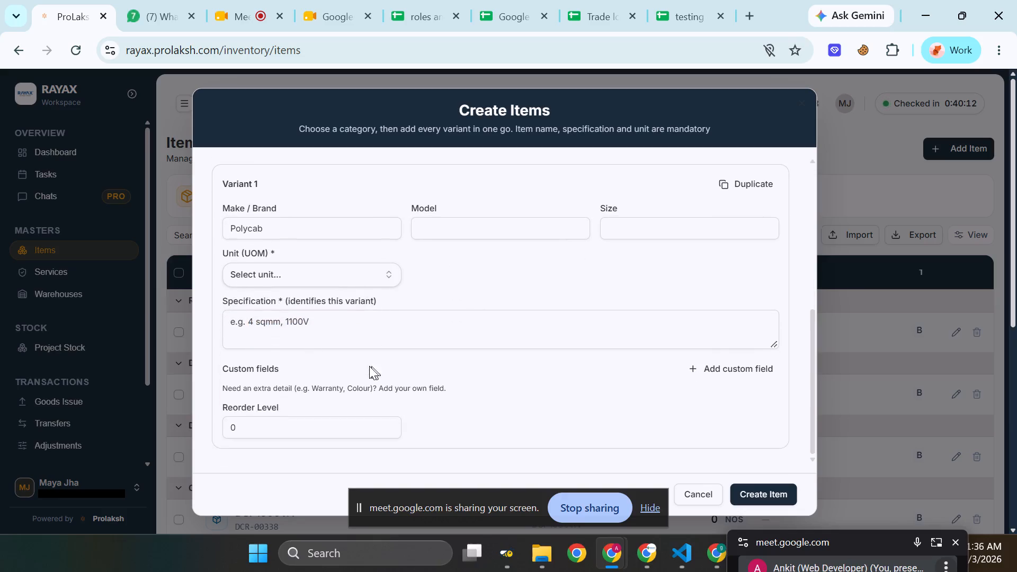
left_click(287, 317)
scroll(344, 322, "down", 2)
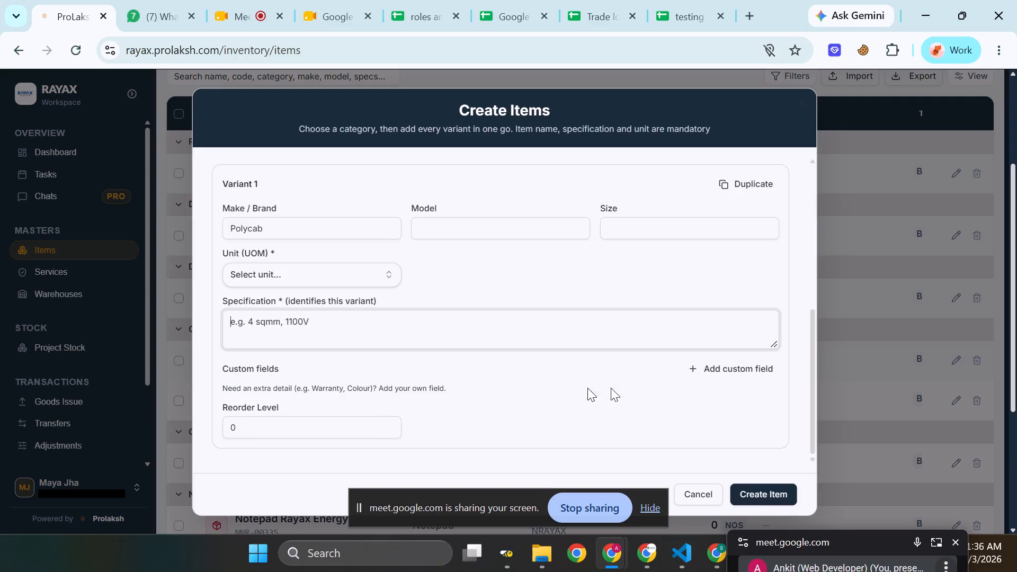
Add an empty custom field row with a field name and value to Variant 1.
left_click(726, 374)
scroll(450, 394, "down", 2)
left_click(337, 391)
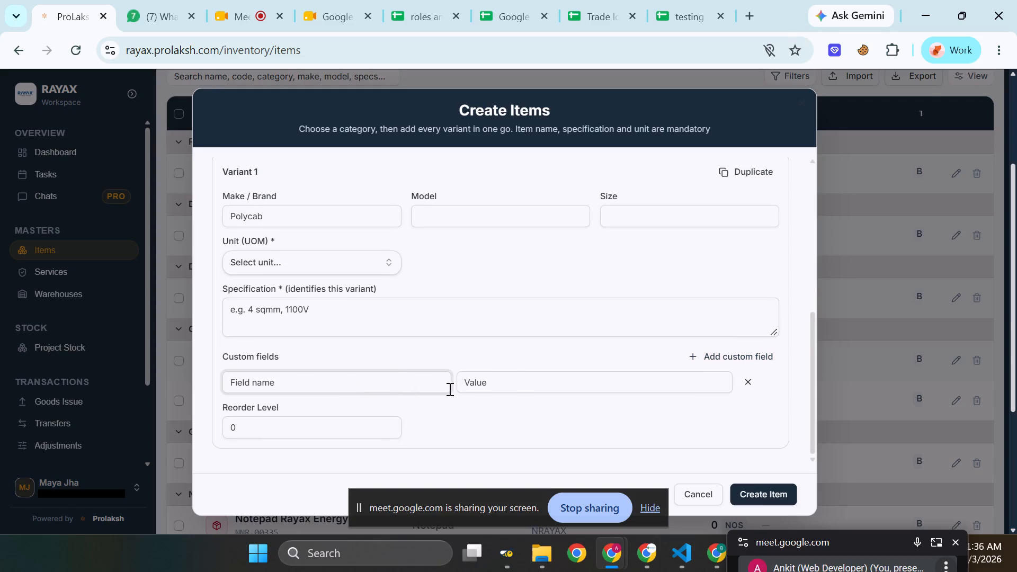
left_click(545, 389)
left_click(412, 382)
Add a second variant to the new item.
scroll(669, 375, "down", 1)
scroll(669, 375, "up", 4)
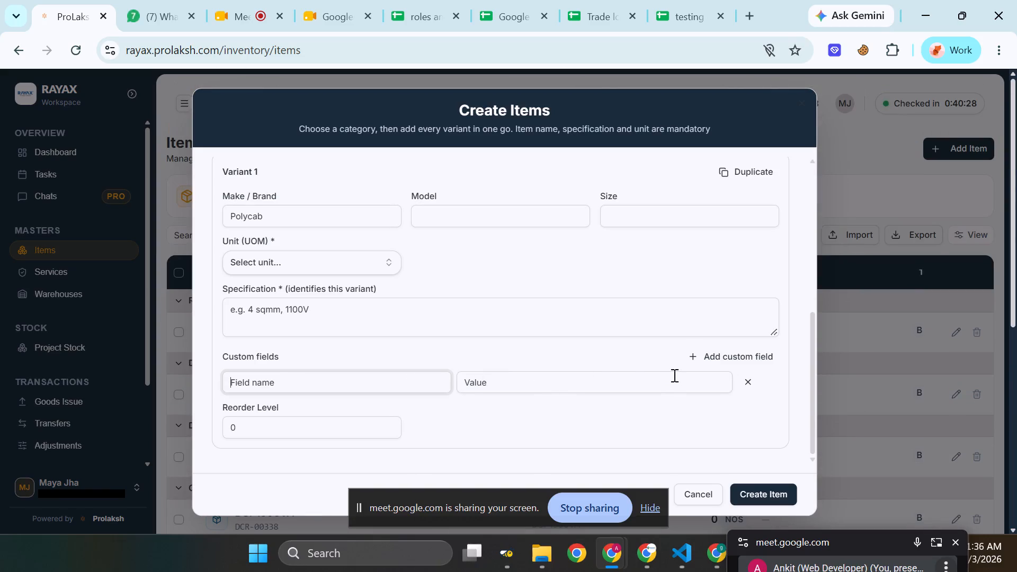
scroll(701, 314, "up", 1)
scroll(701, 314, "down", 1)
scroll(701, 314, "up", 4)
scroll(701, 314, "down", 1)
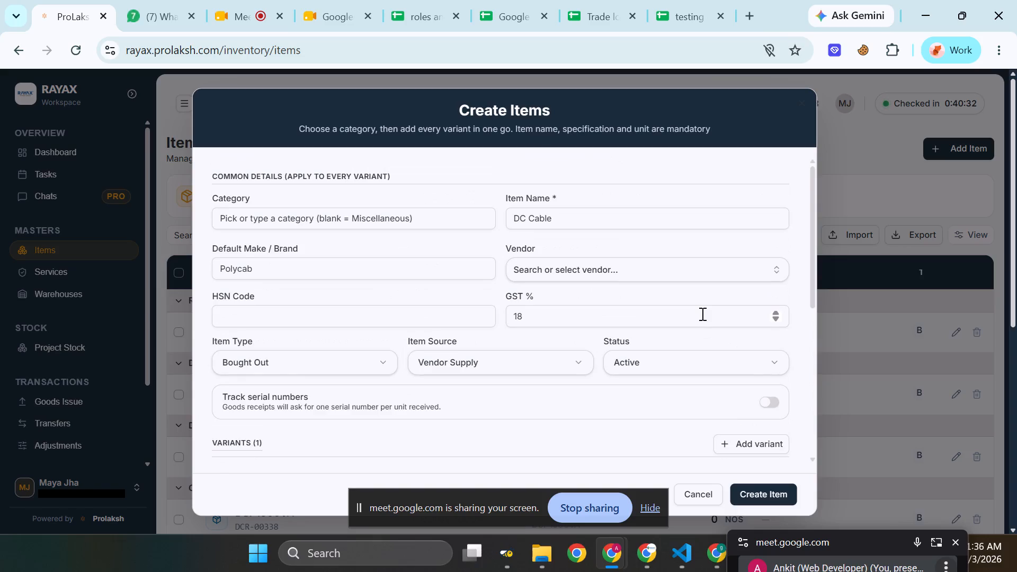
scroll(701, 314, "down", 1)
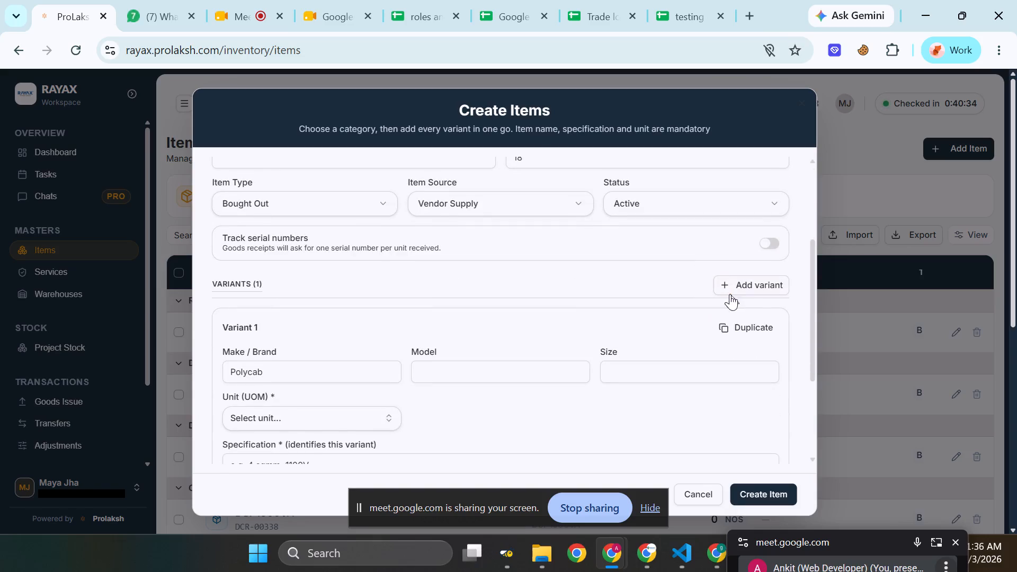
left_click(731, 292)
scroll(746, 290, "down", 2)
scroll(756, 205, "up", 2)
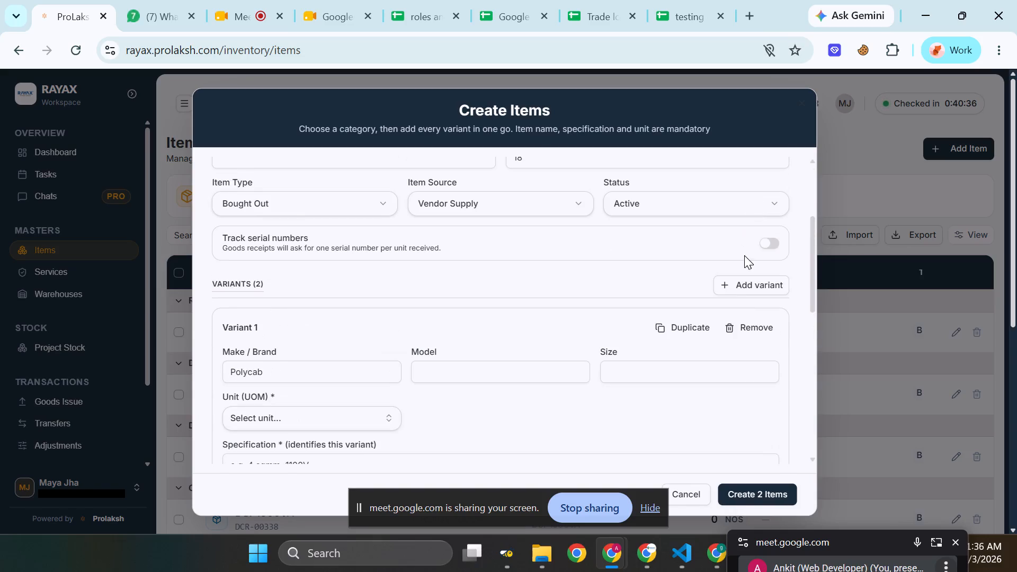
Add a third variant to the new item.
left_click(747, 281)
Examine the separate sections for Variant 3, Variant 2 and Variant 1, and the common details that apply to them.
scroll(737, 281, "down", 3)
scroll(490, 344, "down", 2)
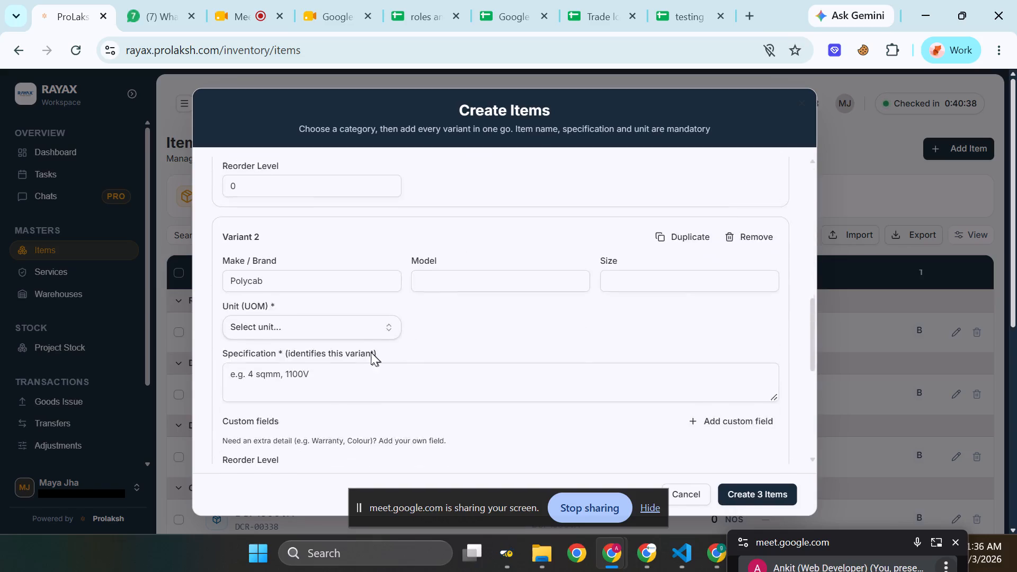
scroll(323, 305, "down", 2)
left_click_drag(280, 374, 225, 373)
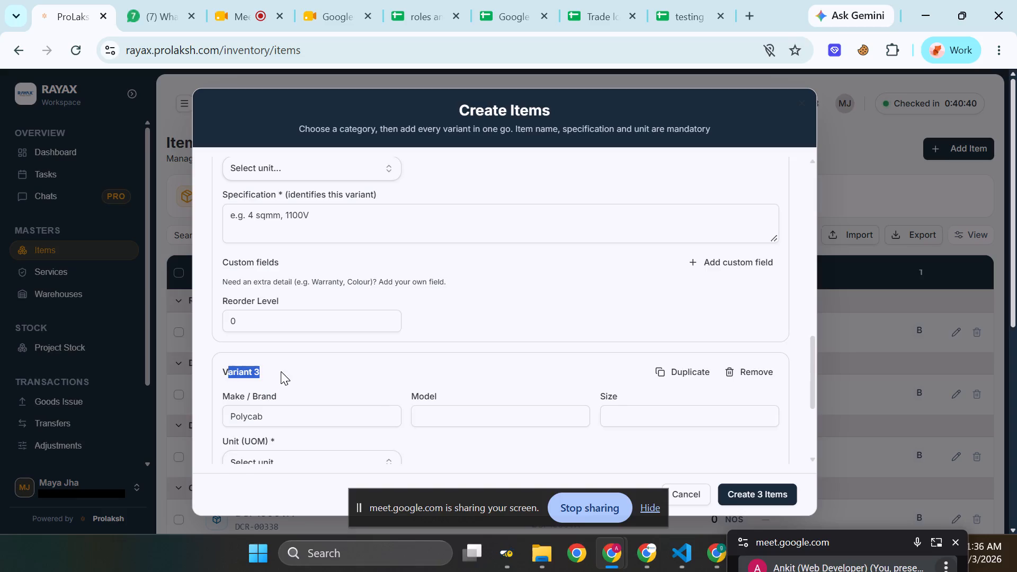
scroll(281, 371, "up", 2)
left_click_drag(262, 244, 202, 240)
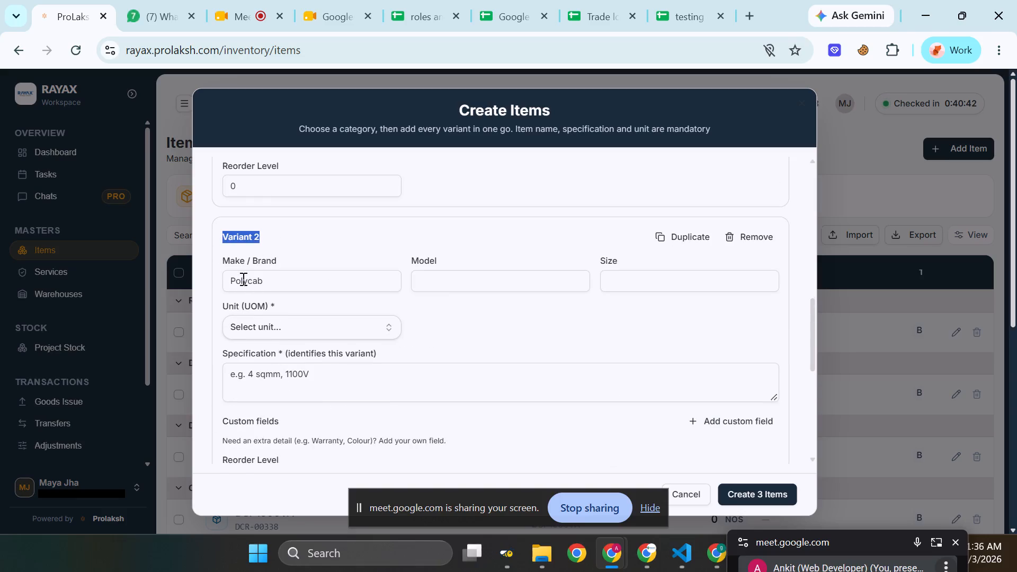
scroll(246, 281, "up", 3)
scroll(302, 385, "up", 2)
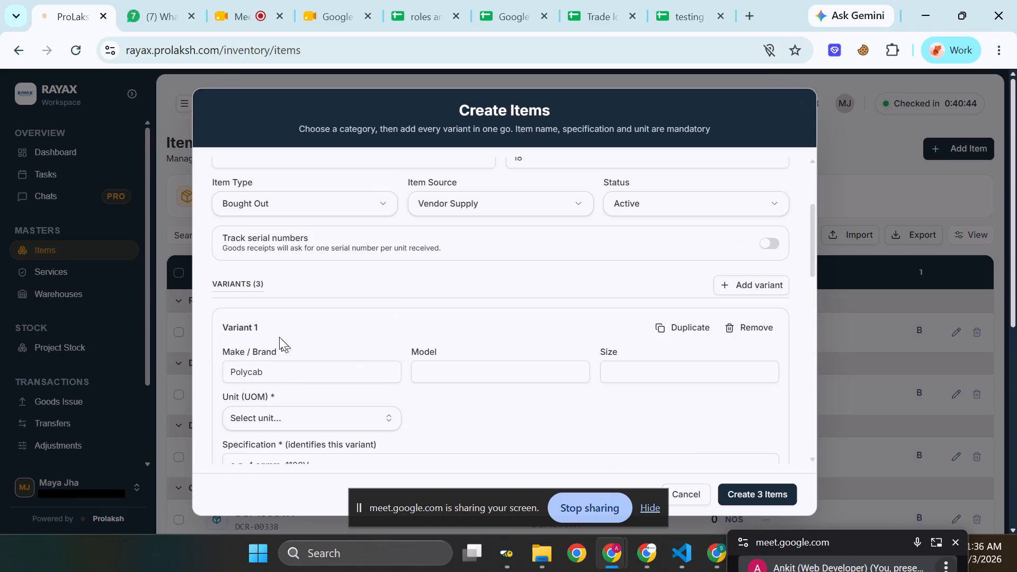